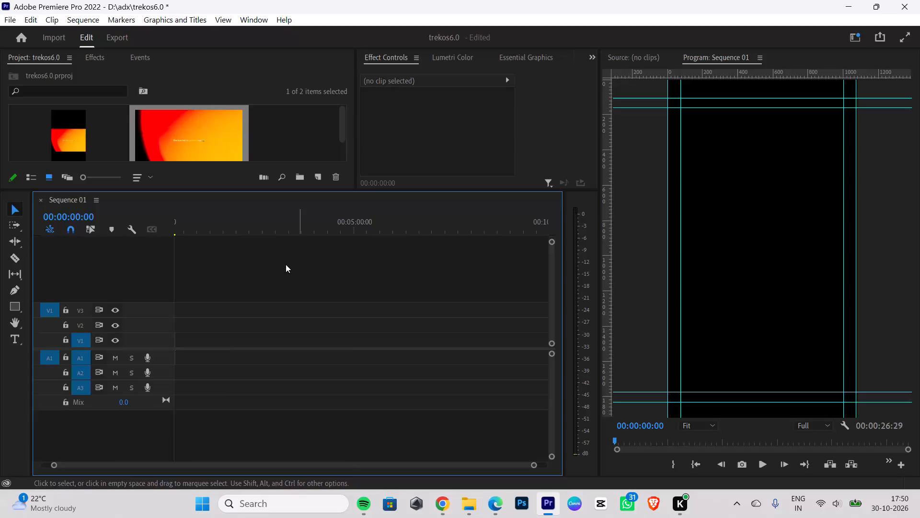
Move the video clip and its linked audio to the very start of Sequence 01.
click(530, 465)
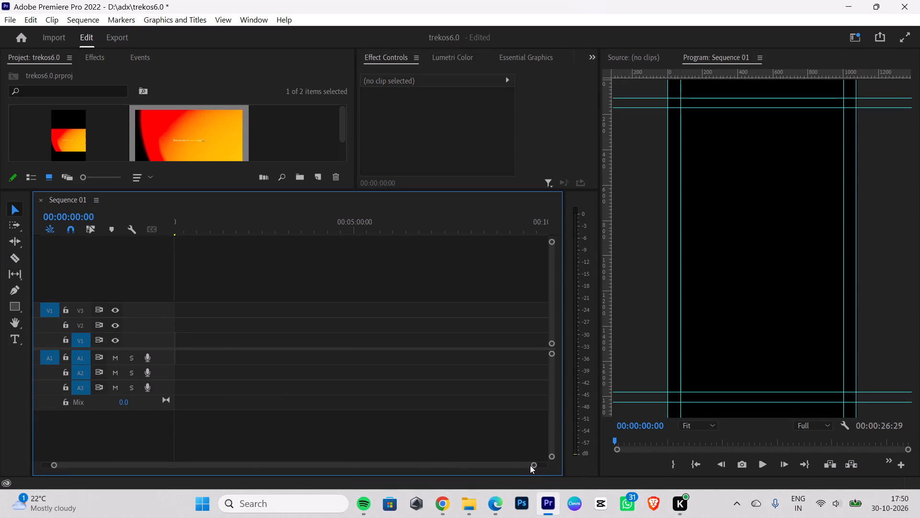
drag(534, 465, 555, 460)
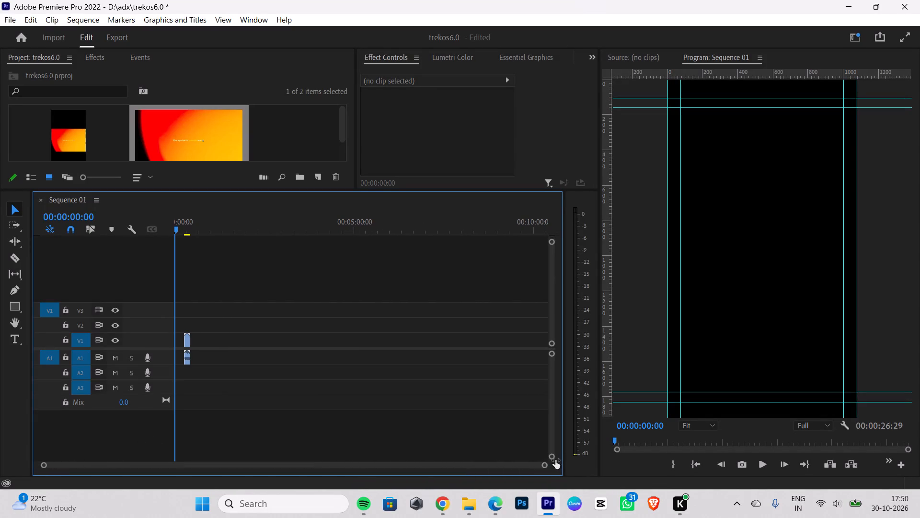
drag(555, 460, 556, 460)
drag(252, 316, 177, 380)
click(184, 357)
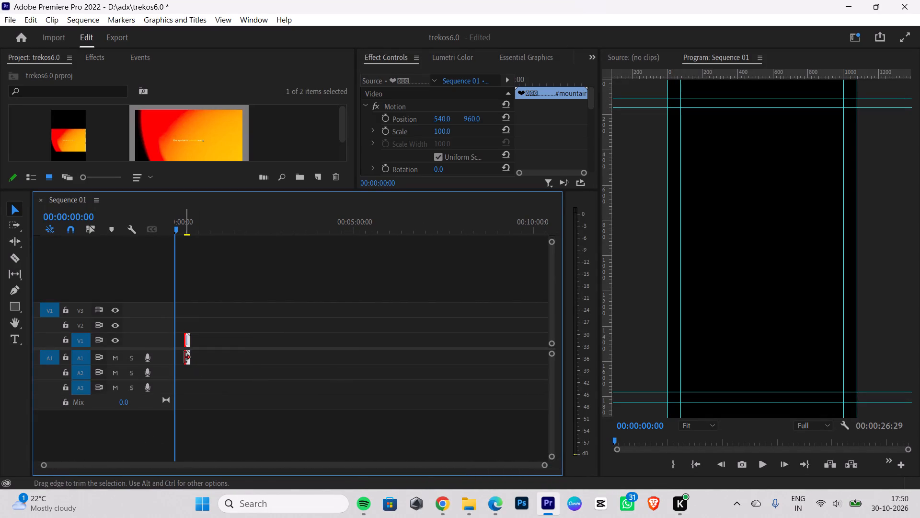
drag(220, 331, 172, 388)
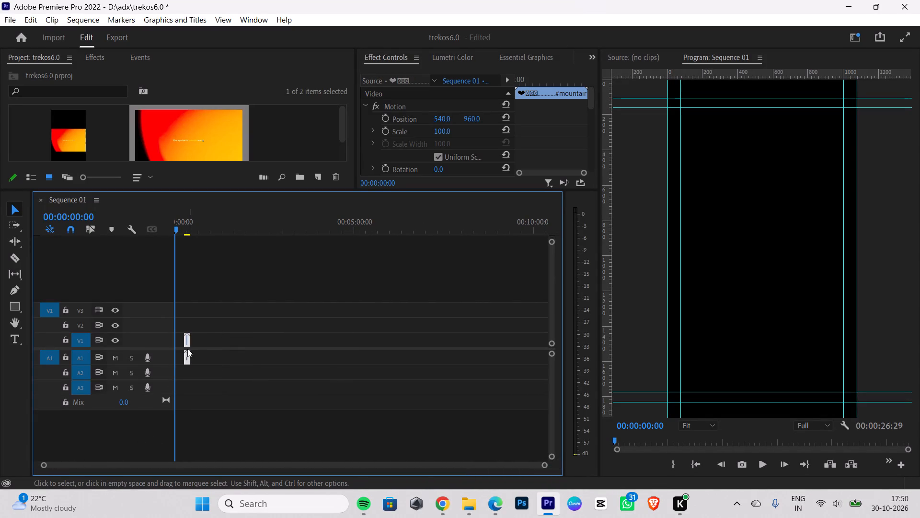
drag(187, 343, 159, 355)
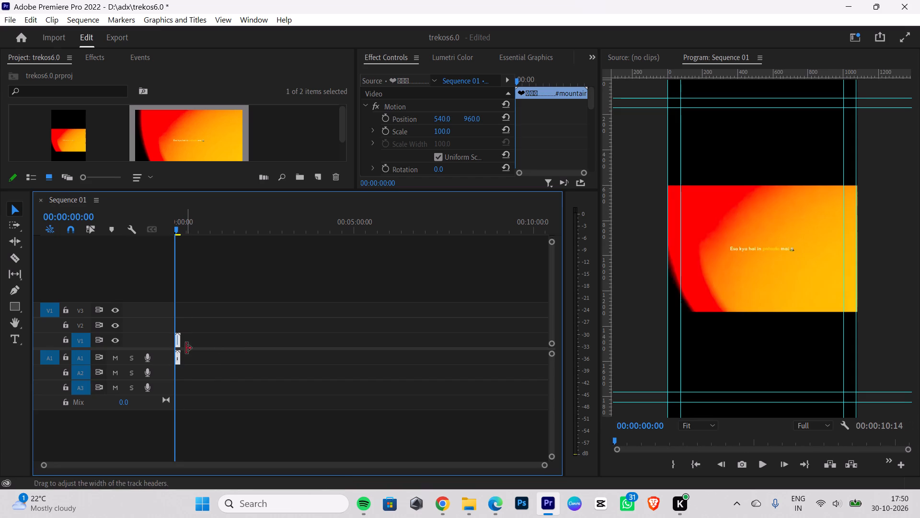
Add a text layer reading "Esa" over the video's built-in caption at 00:00:01:06.
key(space)
key(space)
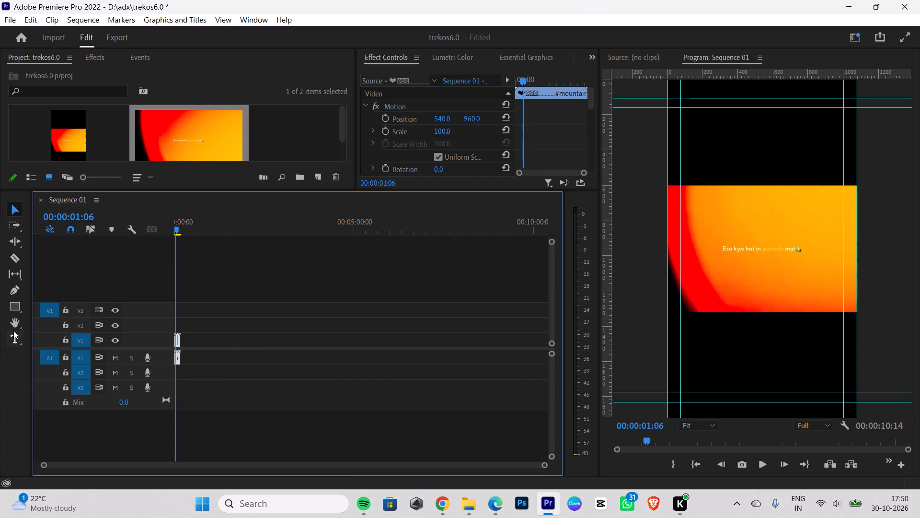
click(20, 342)
click(726, 256)
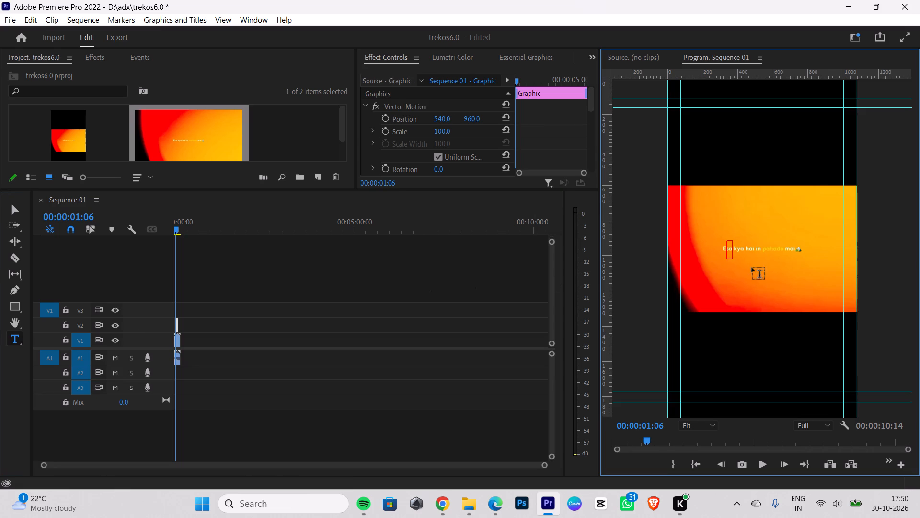
text(esa)
key(BackSpace)
key(BackSpace)
key(BackSpace)
key(BackSpace)
key(BackSpace)
key(BackSpace)
key(BackSpace)
key(BackSpace)
key(BackSpace)
key(e)
key(space)
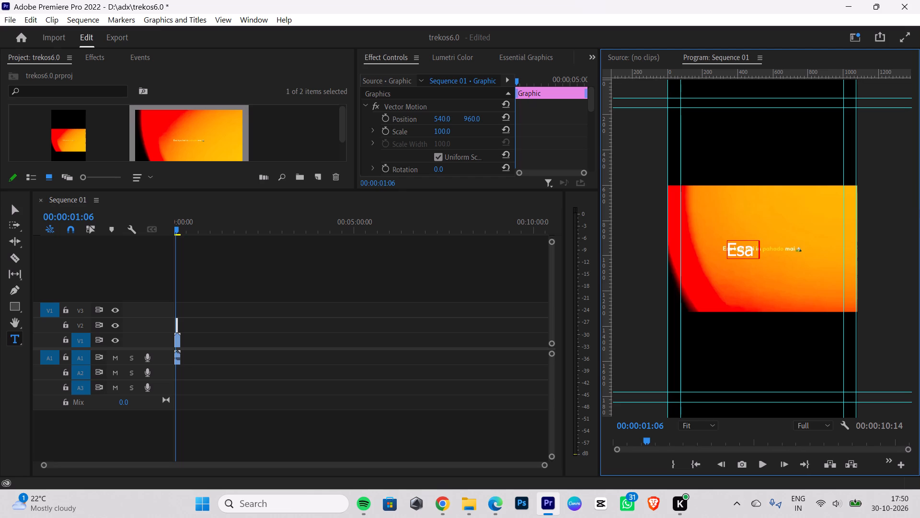
click(12, 212)
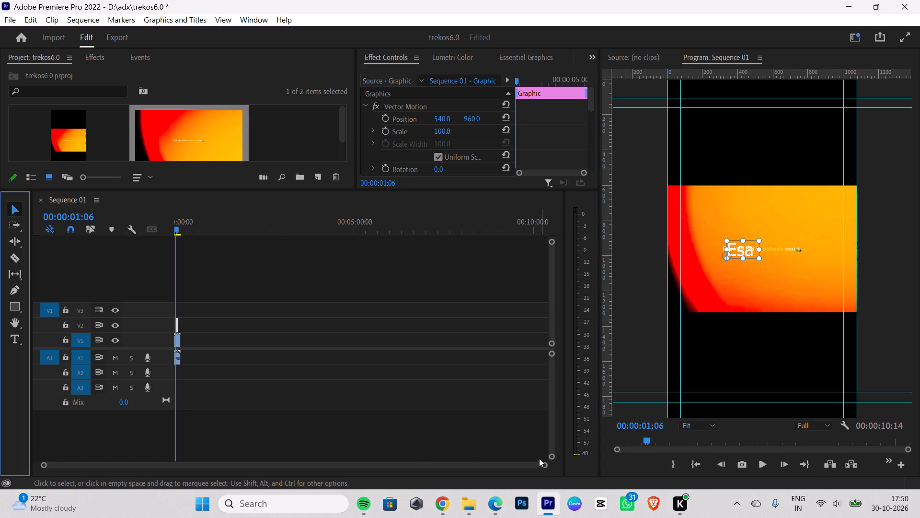
Move the "Esa" text below the built-in caption, near the lower edge of the video image.
drag(543, 464, 434, 472)
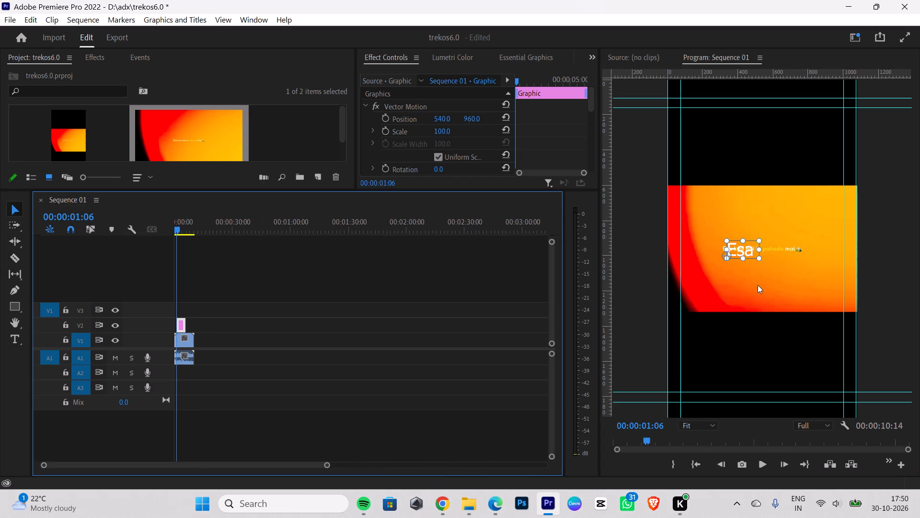
drag(746, 251, 733, 297)
Extend the text so it reads "Esa kya hai in pahado mai".
click(738, 295)
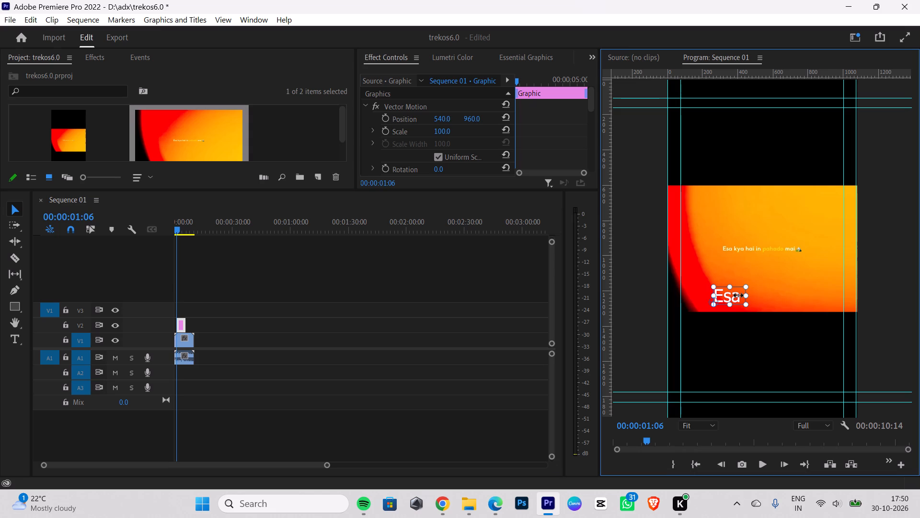
click(738, 295)
click(742, 300)
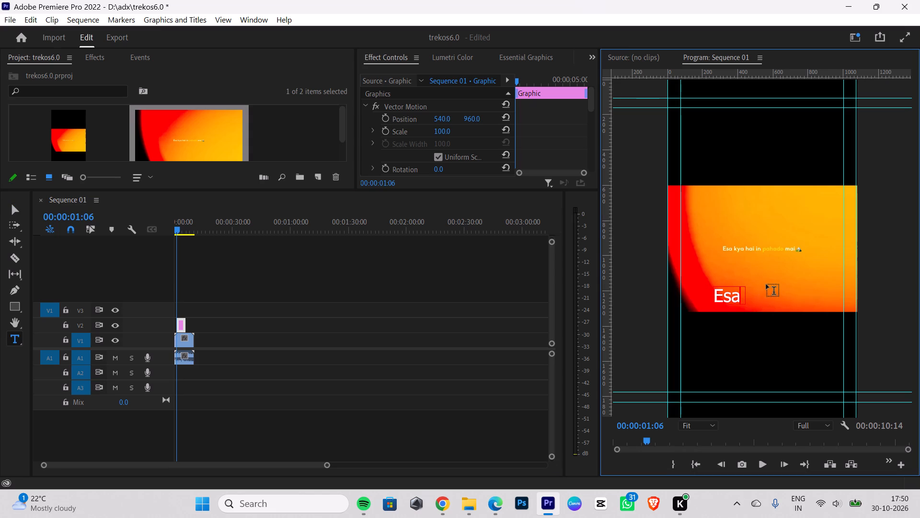
key(space)
text(kya)
key(space)
text(hai)
key(space)
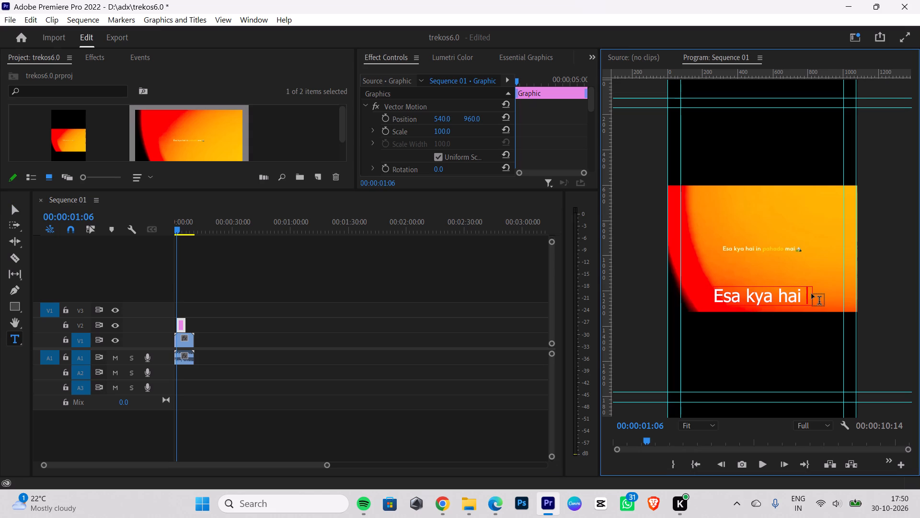
text(in)
key(space)
key(p)
text(ahado ma)
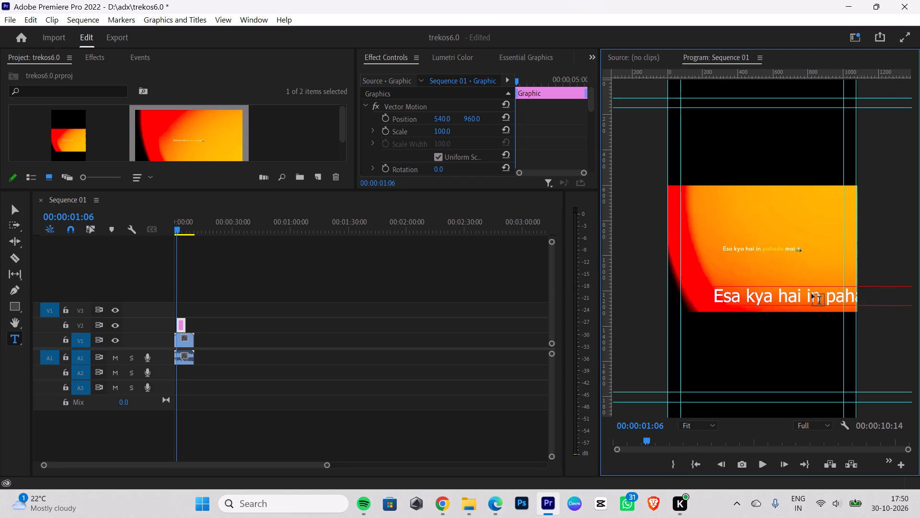
key(i)
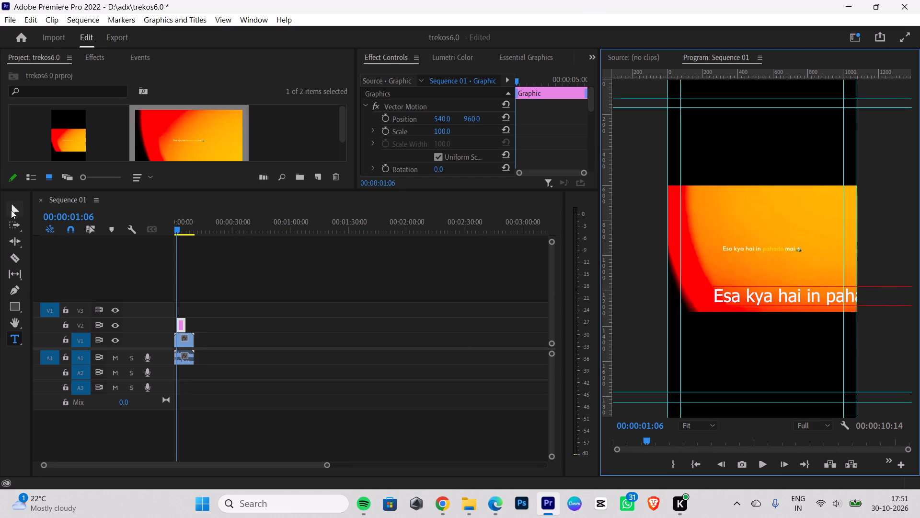
click(11, 210)
Scale the text down to fit within the frame width and place it over the video's built-in caption.
drag(829, 292, 783, 288)
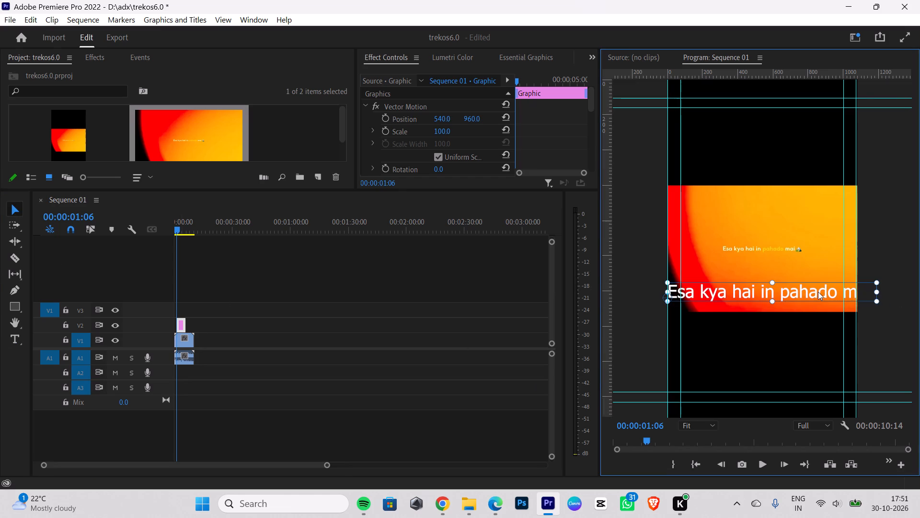
drag(878, 293, 840, 292)
drag(784, 294, 789, 247)
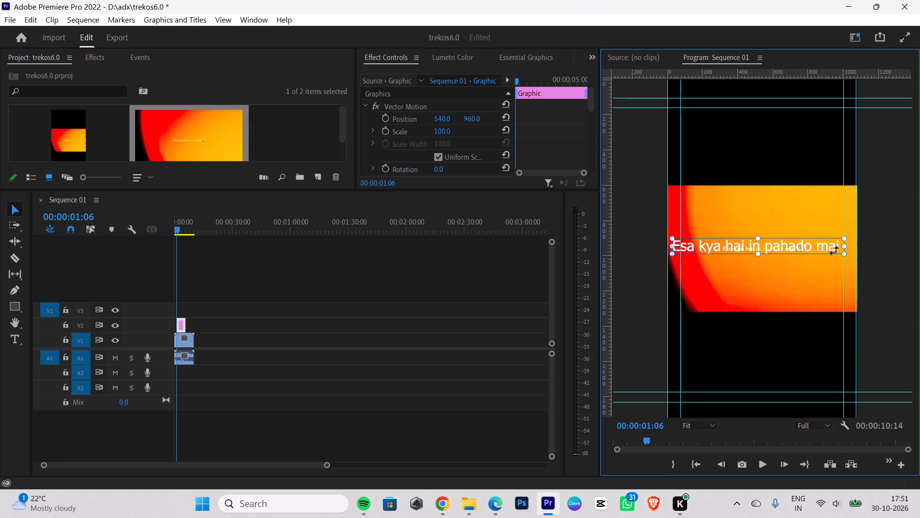
Append two dots so the text ends in "mai..".
double_click(834, 249)
click(839, 248)
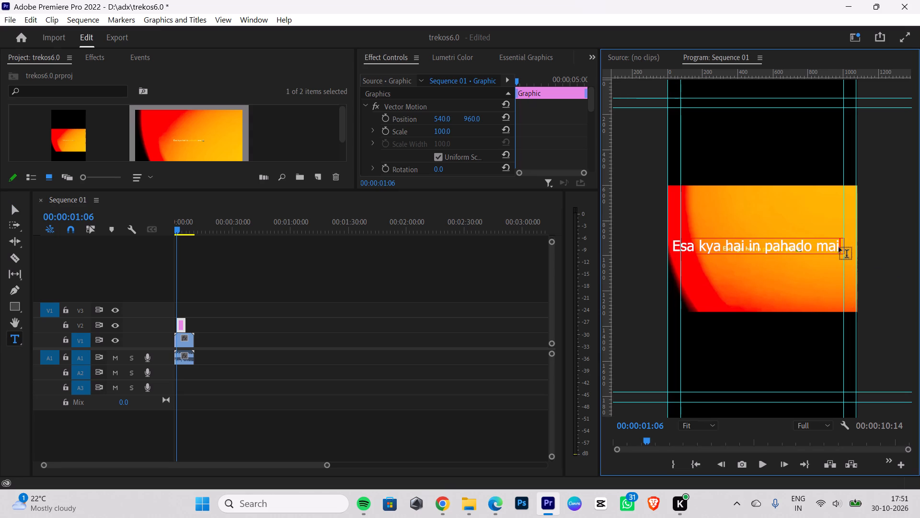
text(..)
click(23, 210)
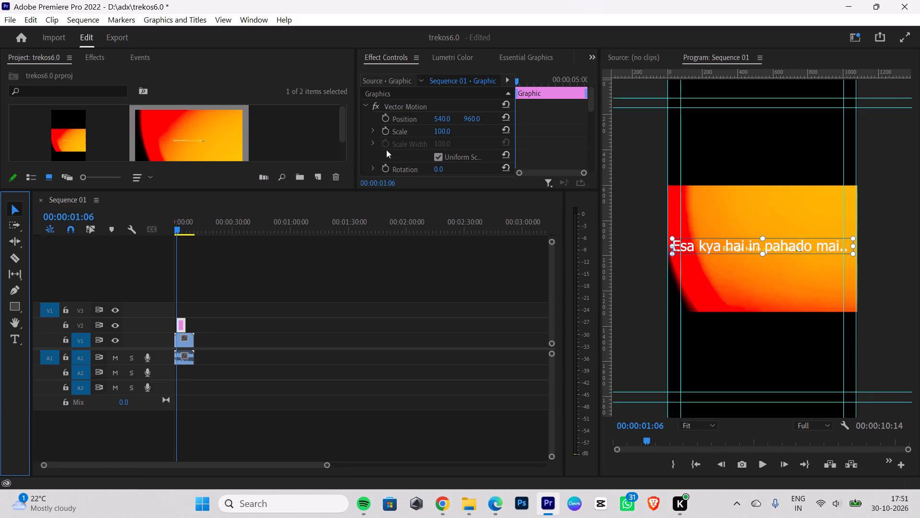
Move the text graphic on V2 to the sequence start and extend it to the end of the video clip.
drag(183, 325, 172, 325)
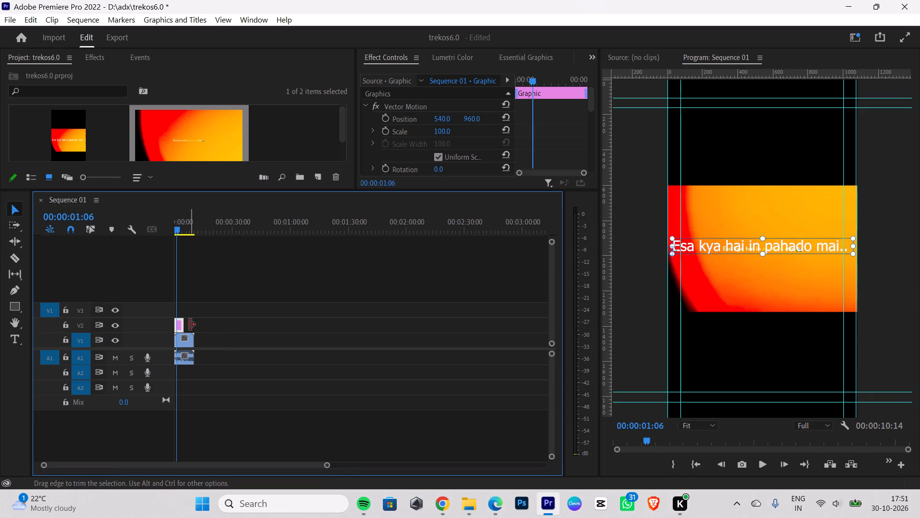
drag(184, 325, 193, 324)
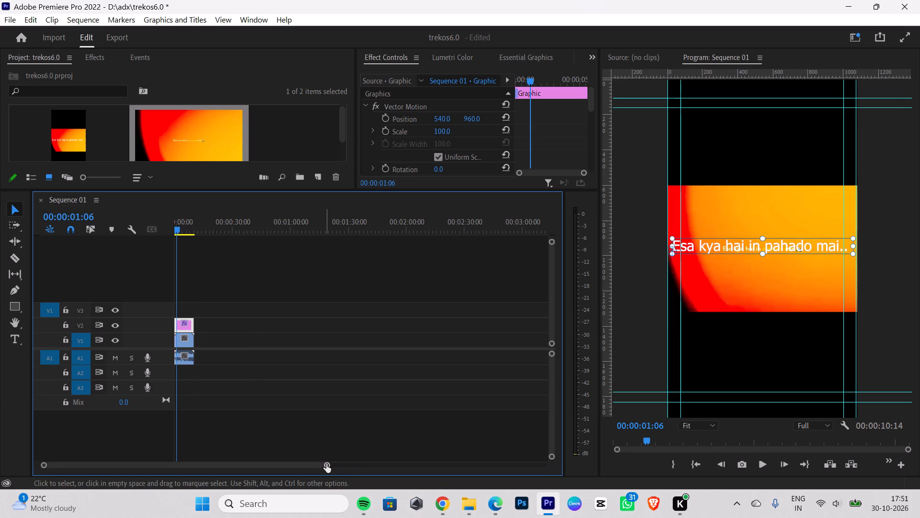
Shrink the text to fit between the vertical guides and place it just below the built-in caption.
drag(326, 466, 230, 461)
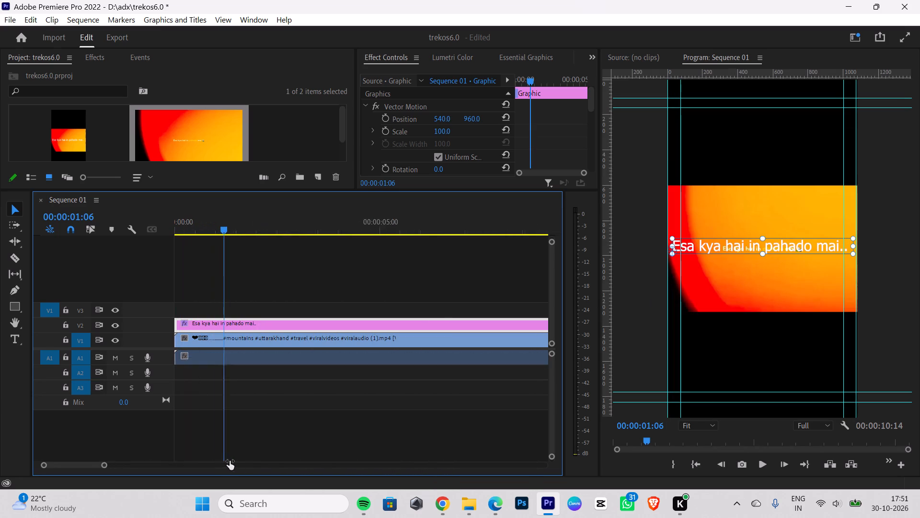
drag(230, 461, 241, 461)
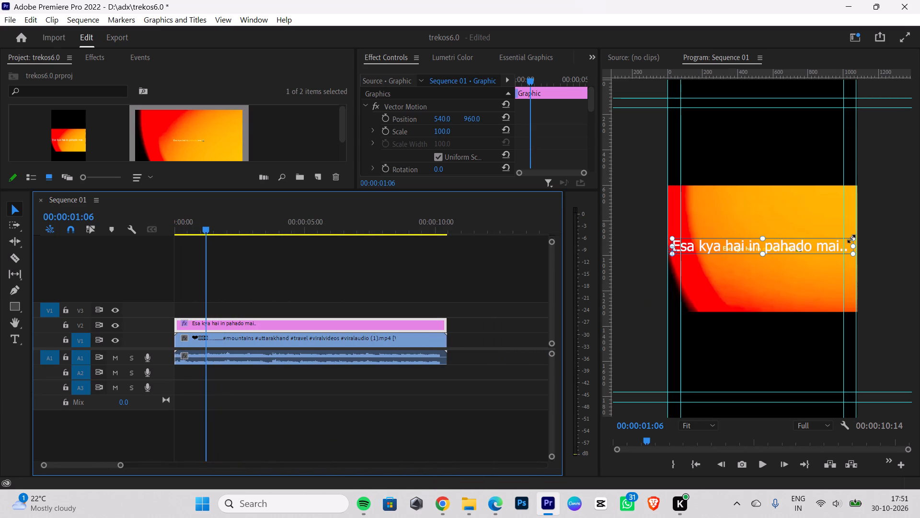
click(855, 246)
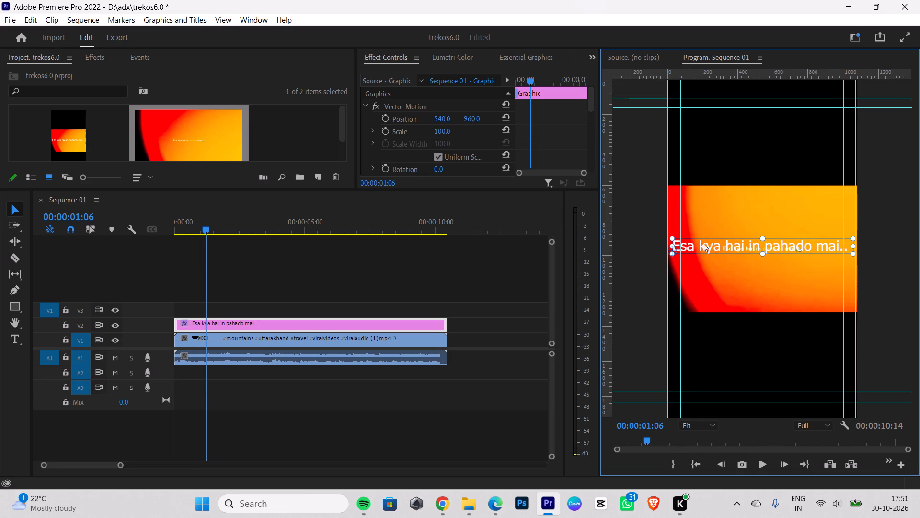
drag(675, 246, 687, 244)
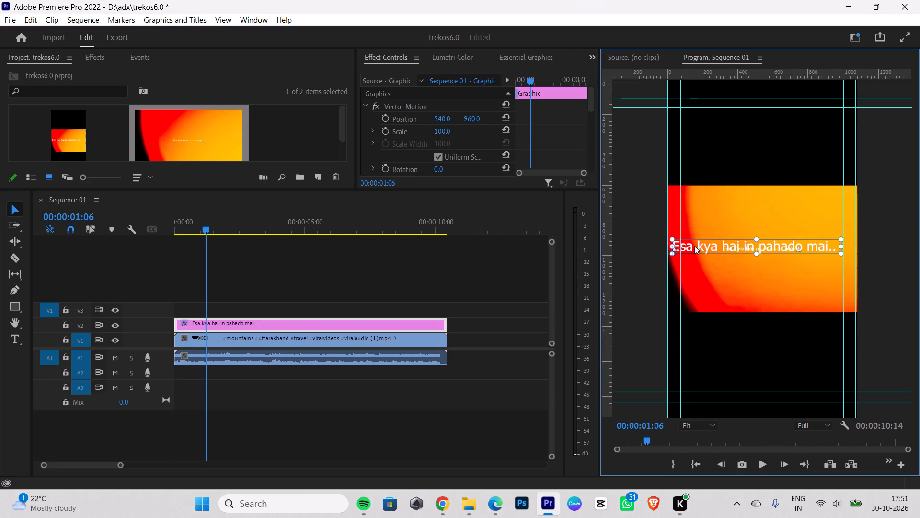
drag(713, 247, 725, 245)
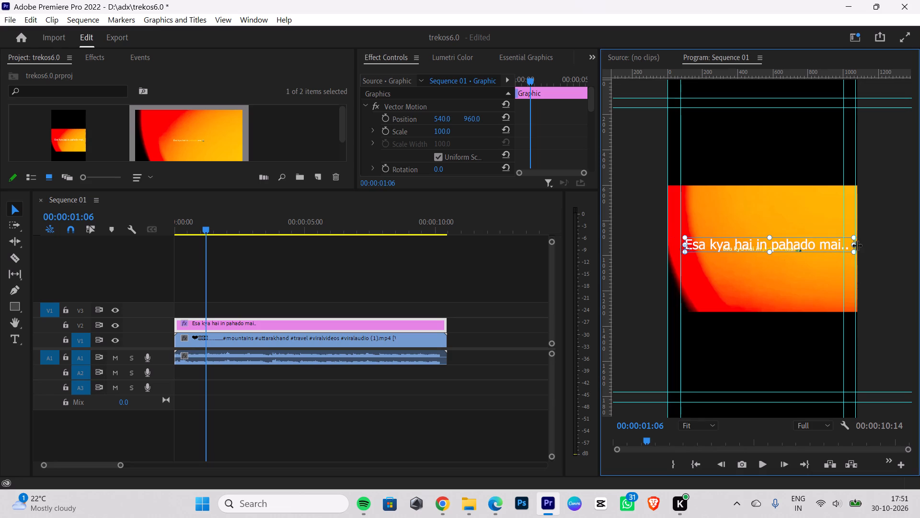
drag(852, 245, 839, 246)
click(738, 278)
click(744, 248)
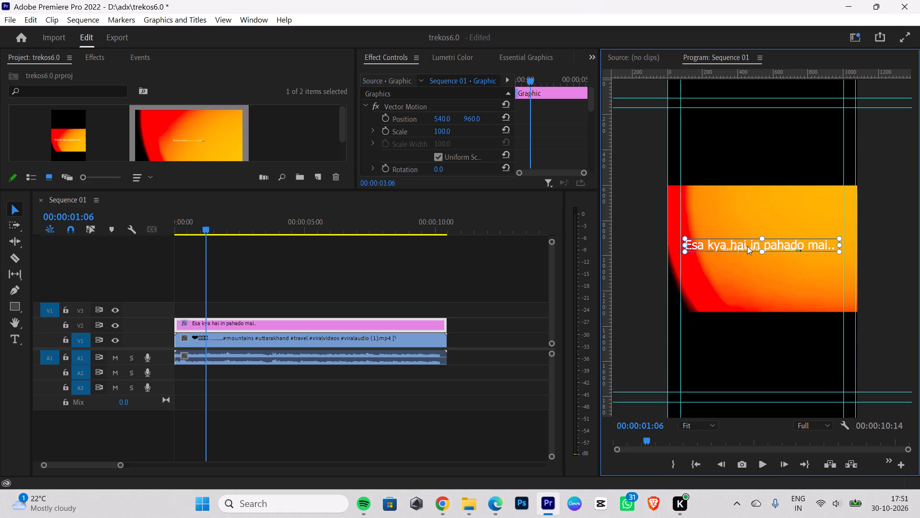
drag(747, 246, 749, 279)
Set the font of the "Esa kya hai in pahado mai.." text layer to Times New Roman.
double_click(749, 279)
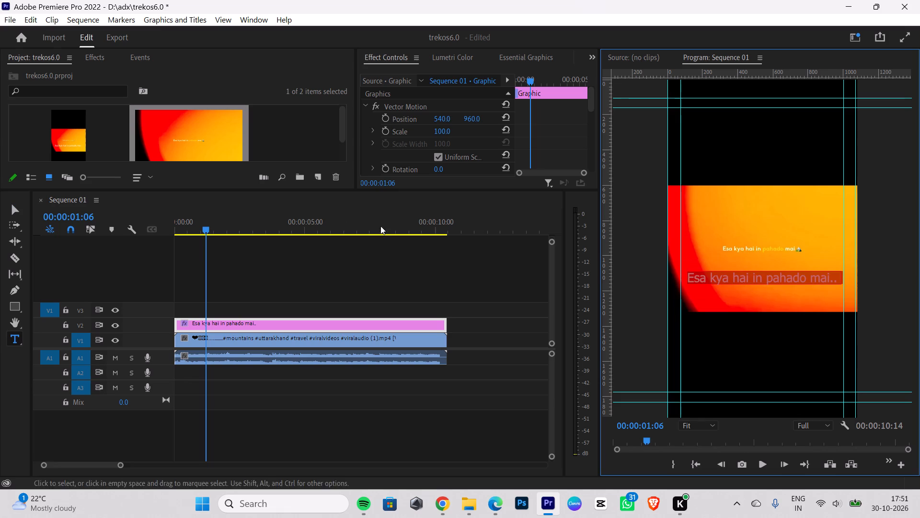
scroll(409, 141, down, 6)
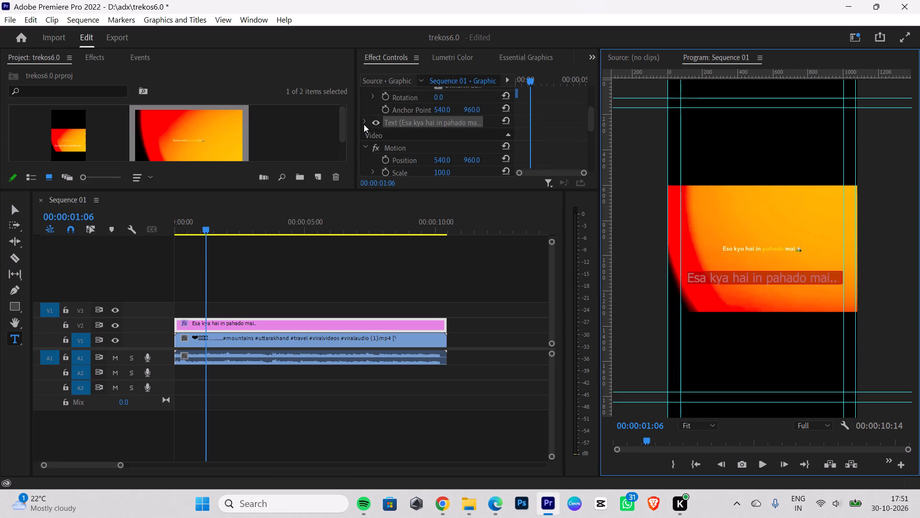
click(364, 124)
scroll(447, 160, down, 1)
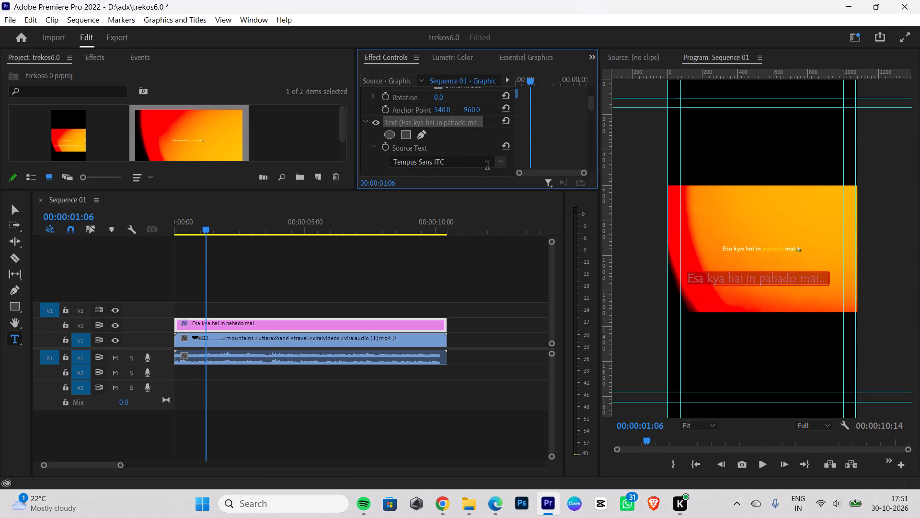
scroll(487, 166, down, 2)
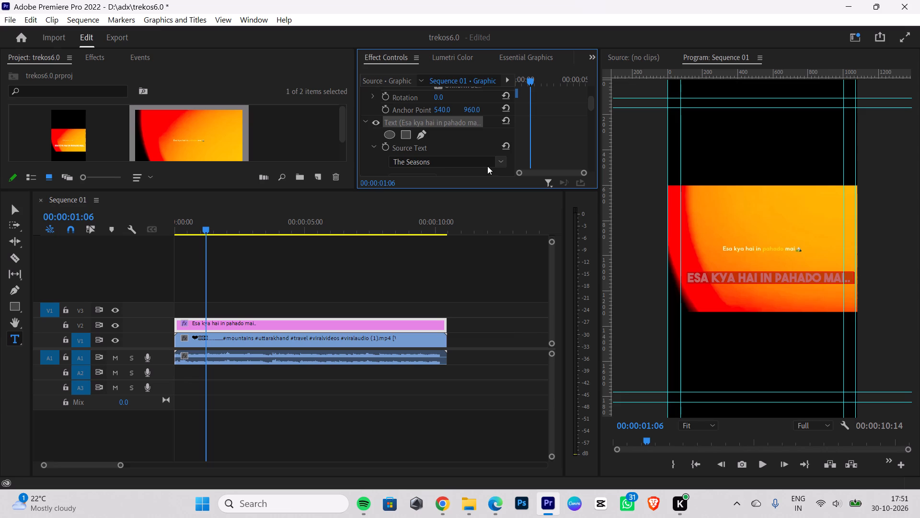
scroll(490, 164, down, 1)
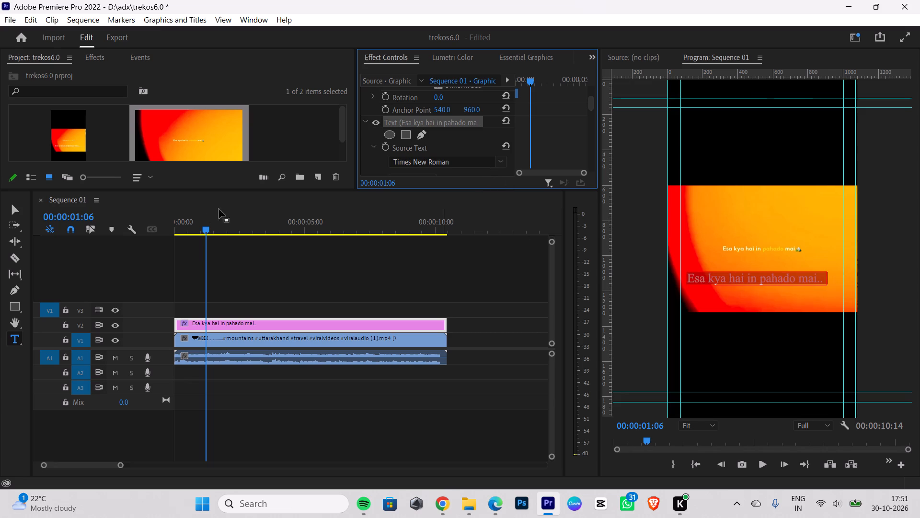
click(10, 212)
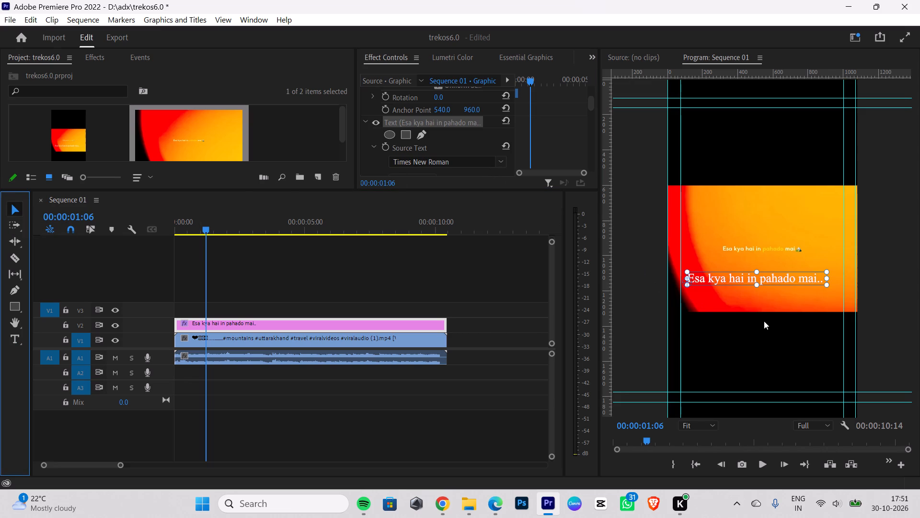
click(766, 322)
Set the text layer's font style to Bold.
click(744, 283)
scroll(455, 137, down, 2)
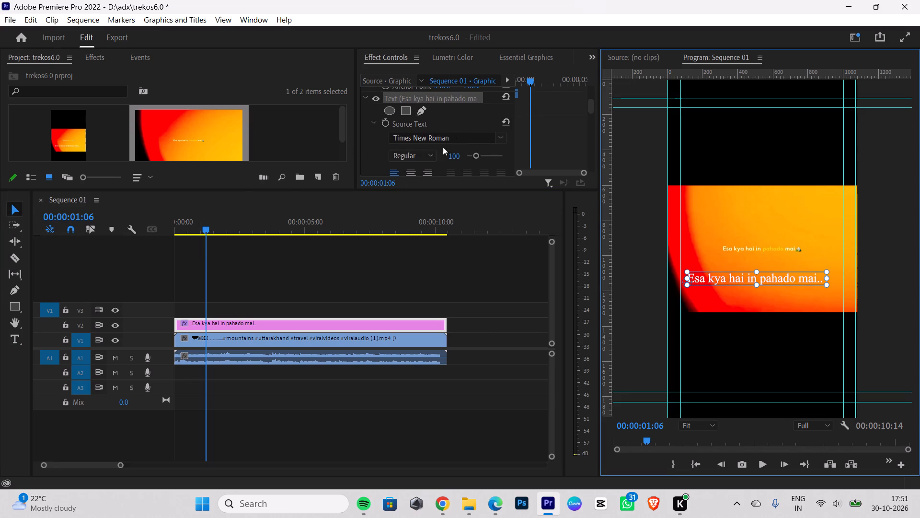
click(437, 153)
click(434, 159)
click(412, 195)
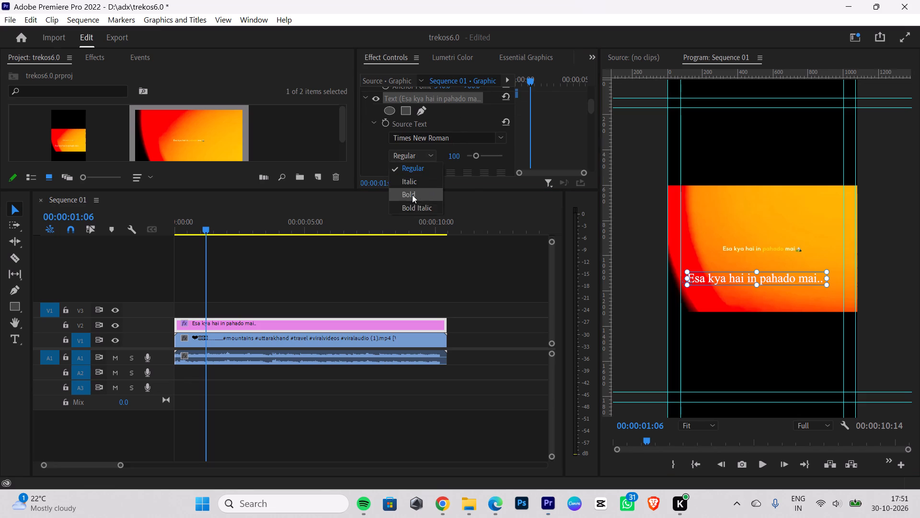
click(749, 334)
Move the text up so that it covers the video's built-in caption.
click(755, 278)
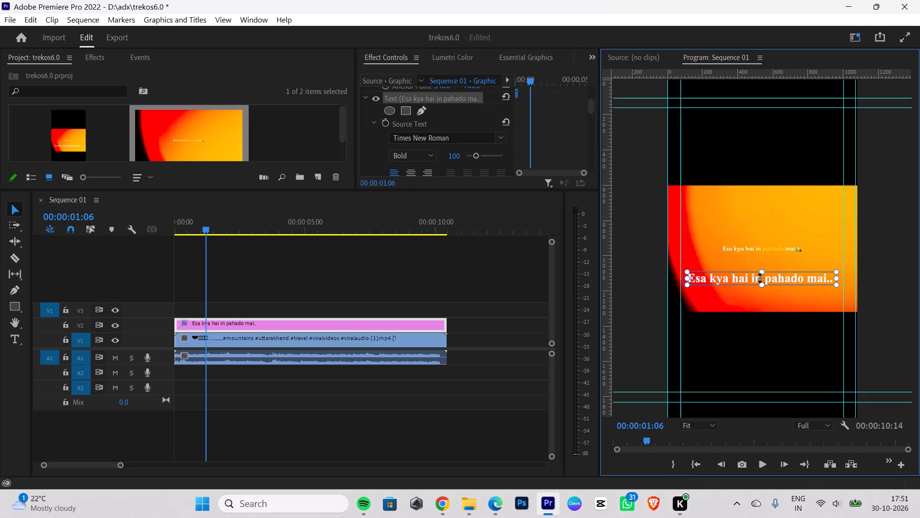
drag(780, 281, 777, 251)
click(772, 287)
click(766, 254)
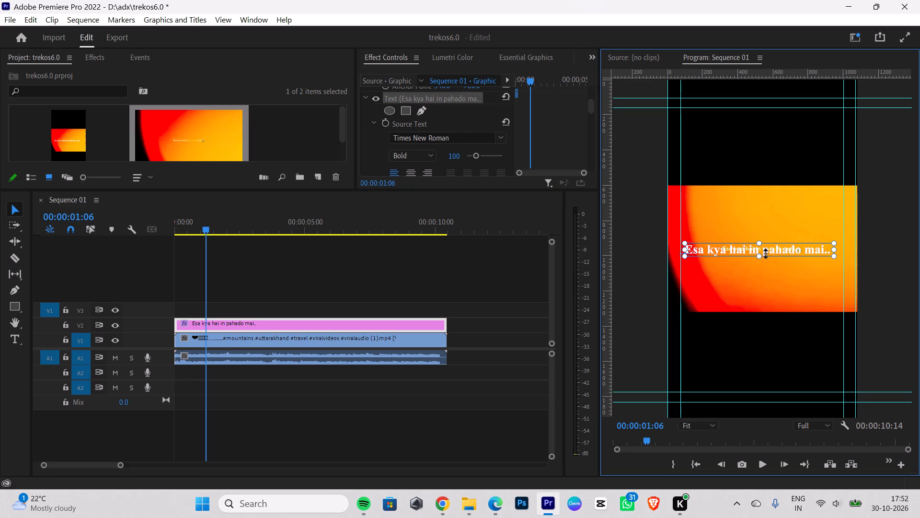
click(769, 252)
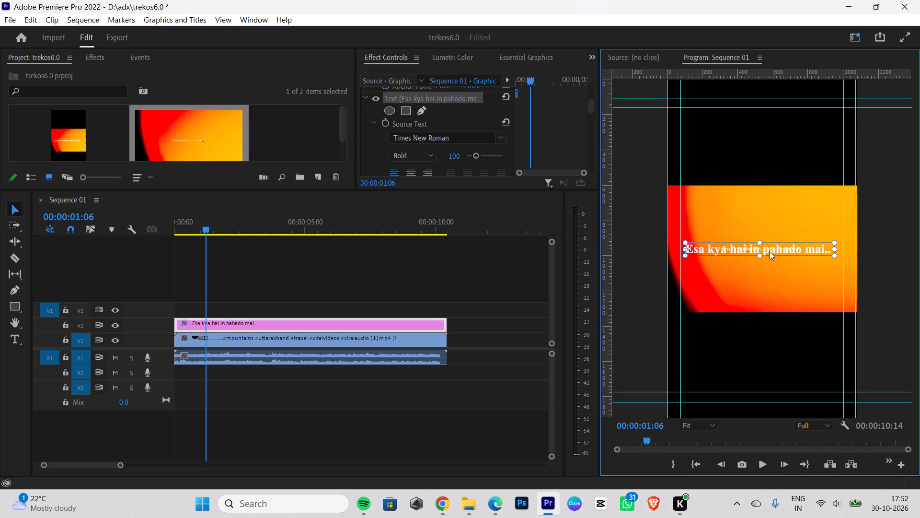
click(768, 289)
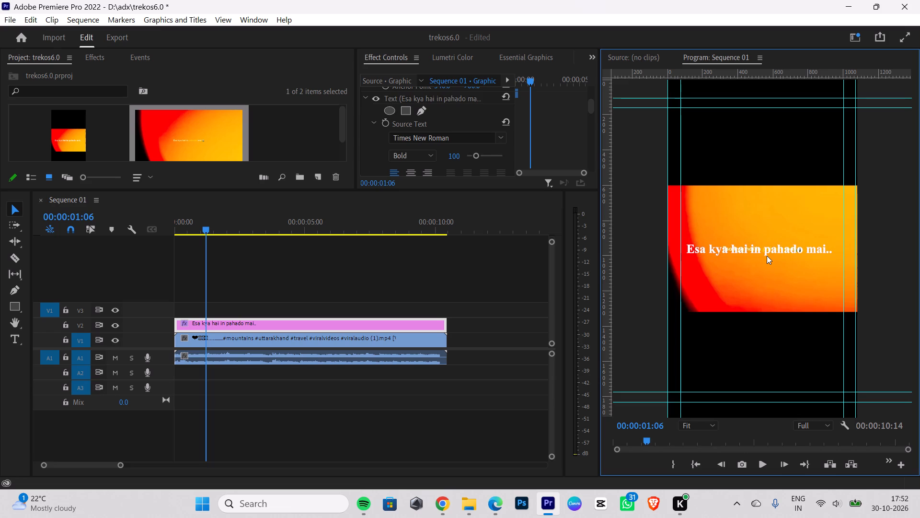
Change the fill colour of only the word "pahado" to orange.
double_click(767, 254)
click(768, 252)
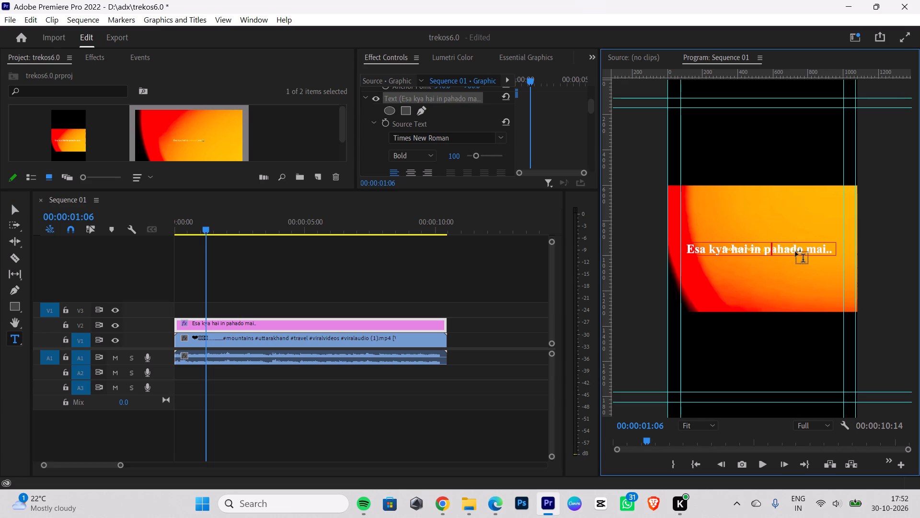
drag(803, 251, 763, 254)
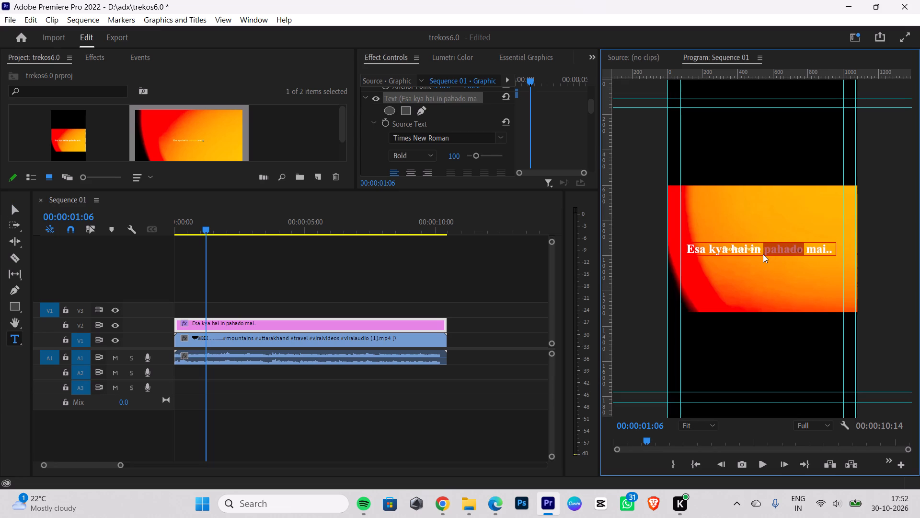
drag(763, 254, 762, 254)
scroll(452, 151, down, 9)
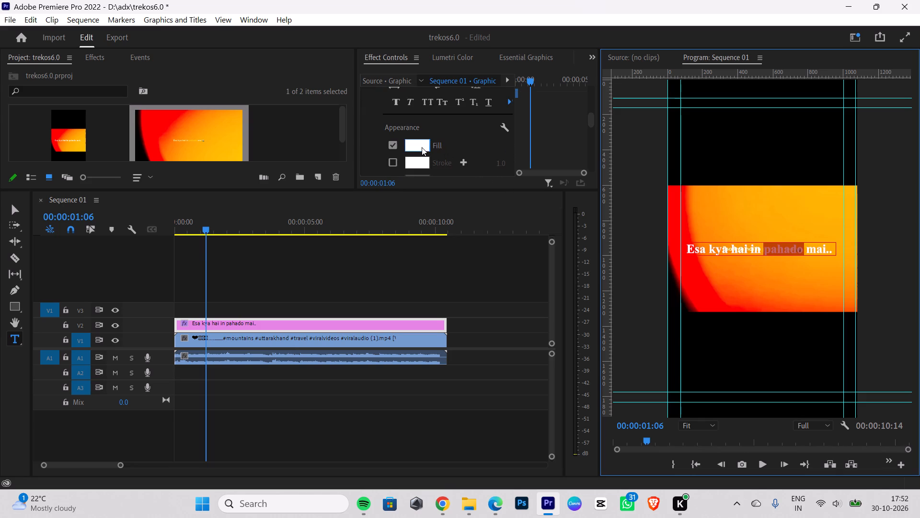
click(422, 147)
drag(450, 248, 490, 362)
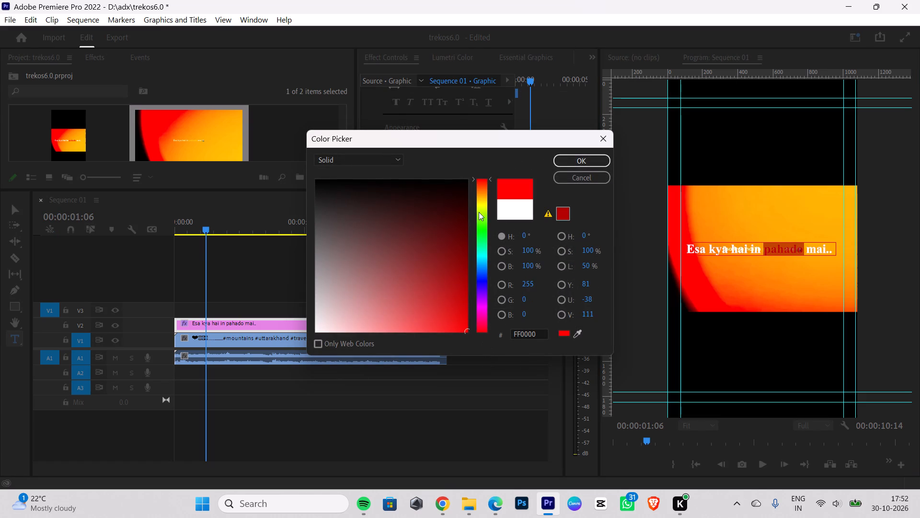
drag(478, 190, 483, 189)
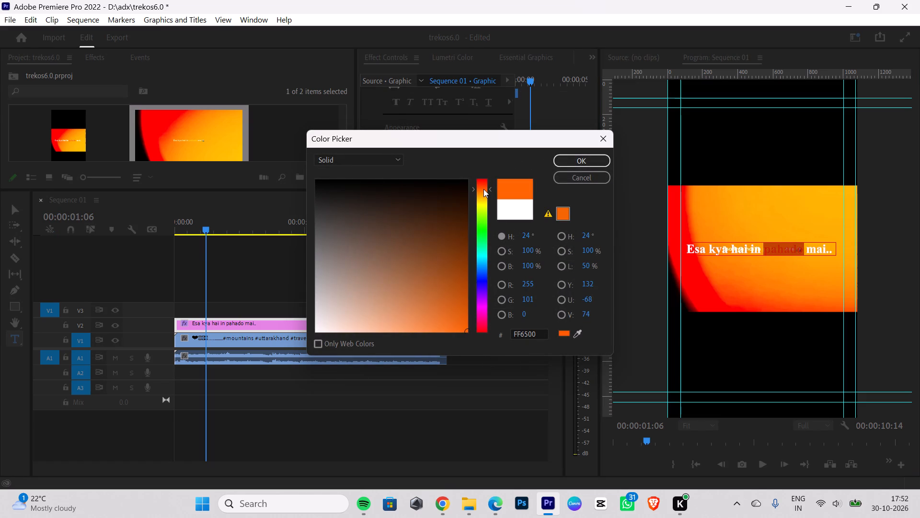
drag(483, 189, 484, 188)
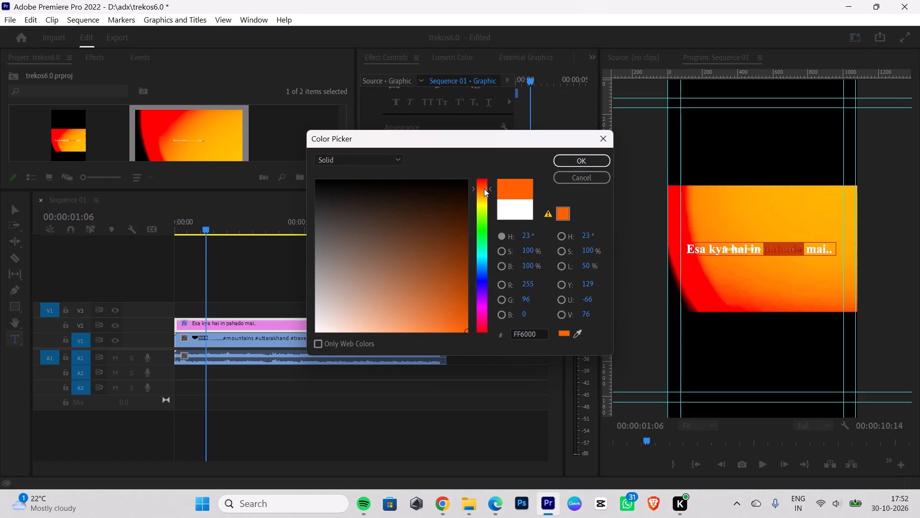
drag(484, 188, 484, 188)
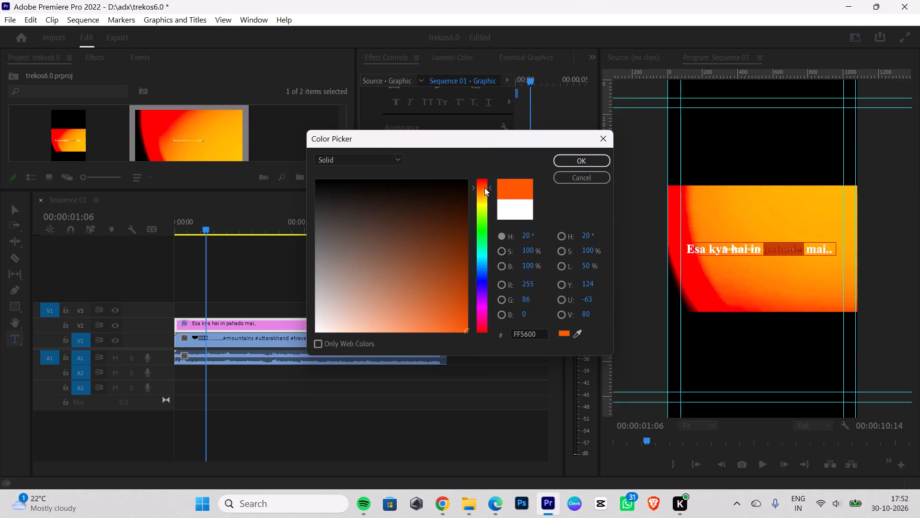
drag(484, 188, 484, 191)
drag(445, 304, 500, 395)
click(579, 165)
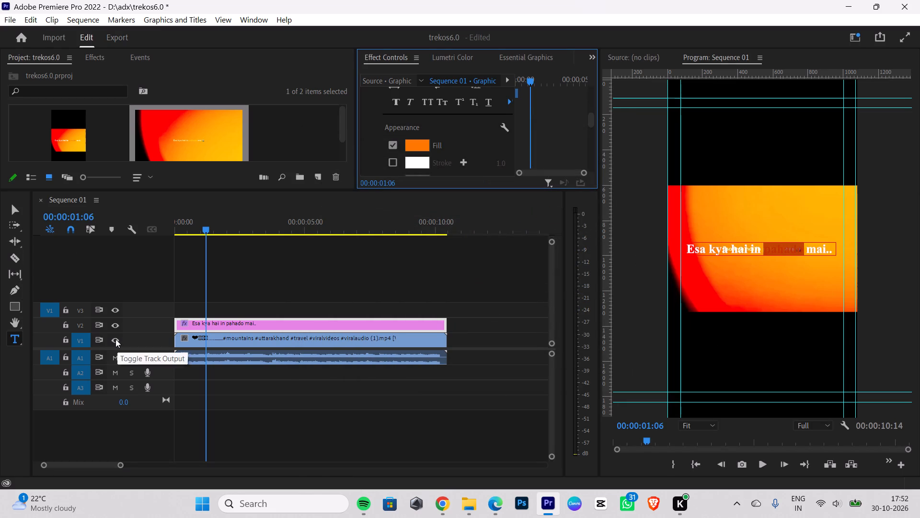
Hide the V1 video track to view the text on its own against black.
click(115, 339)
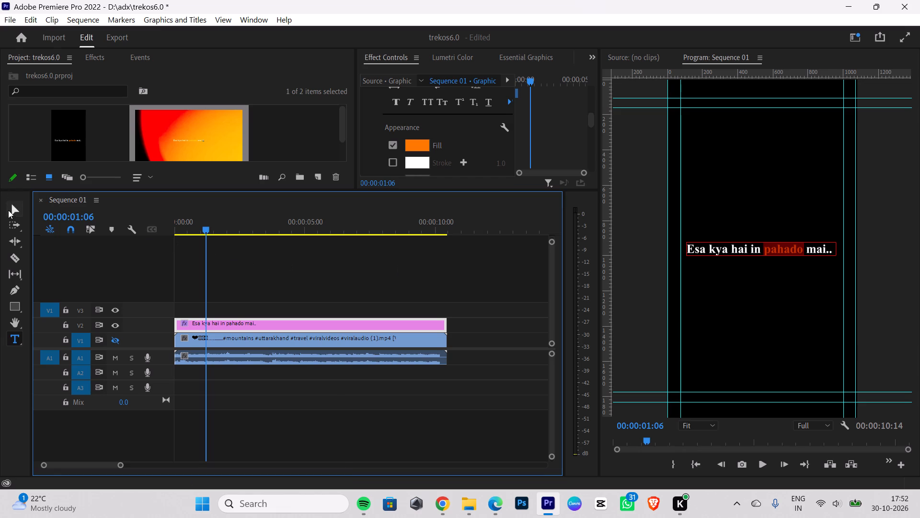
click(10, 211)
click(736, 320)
Turn on the shadow for the whole "Esa kya hai in pahado mai.." text layer.
click(787, 246)
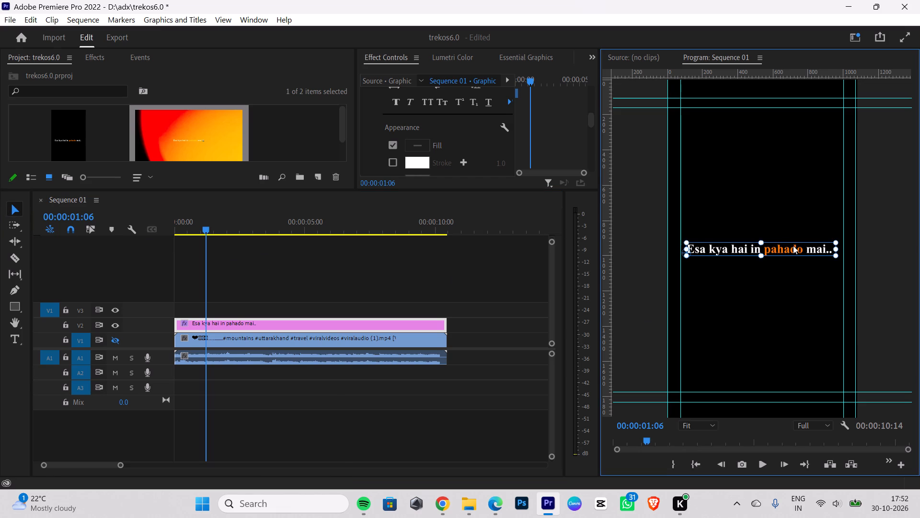
click(794, 246)
scroll(453, 148, down, 1)
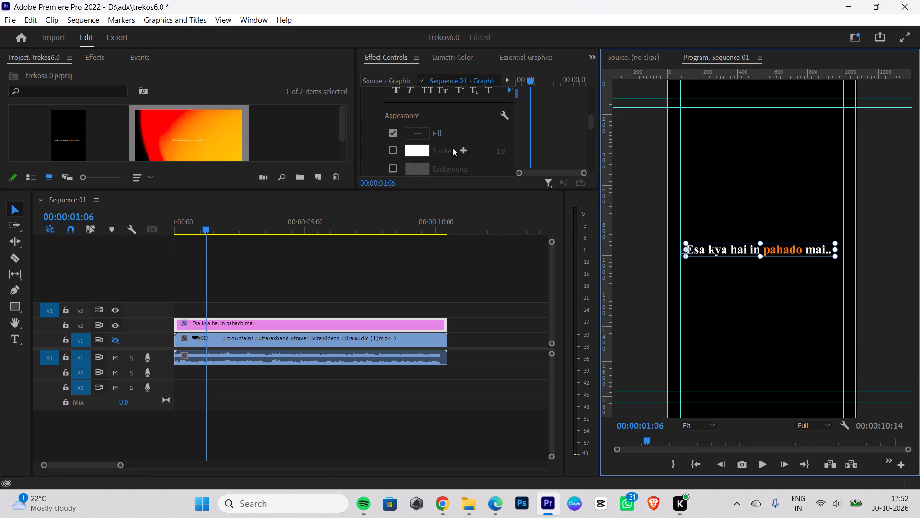
scroll(450, 148, down, 2)
click(394, 163)
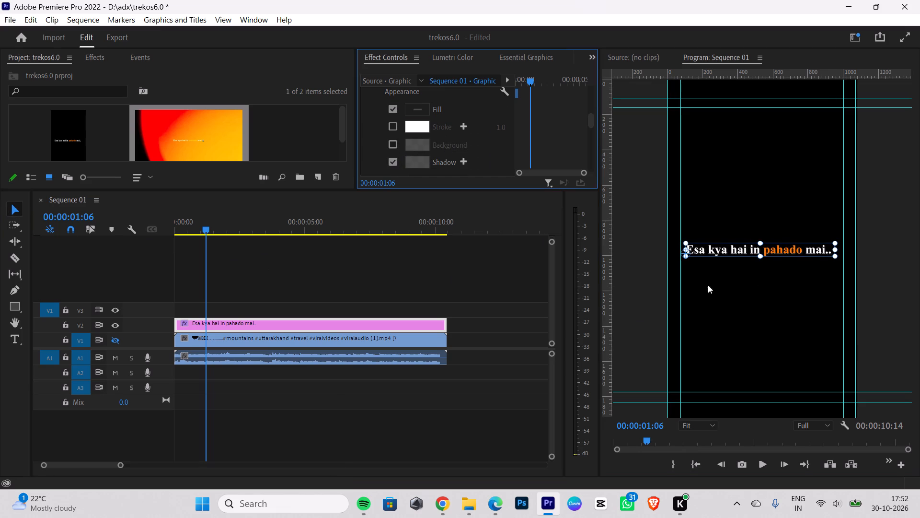
click(744, 286)
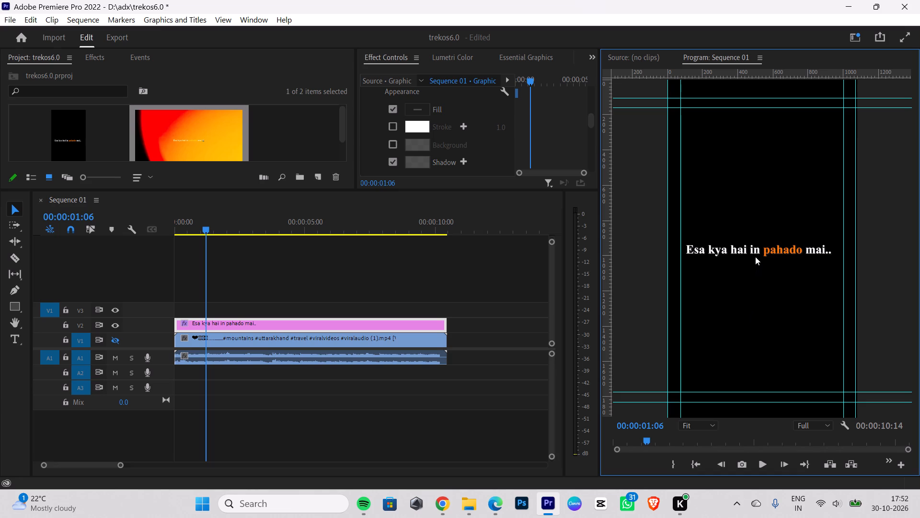
click(755, 255)
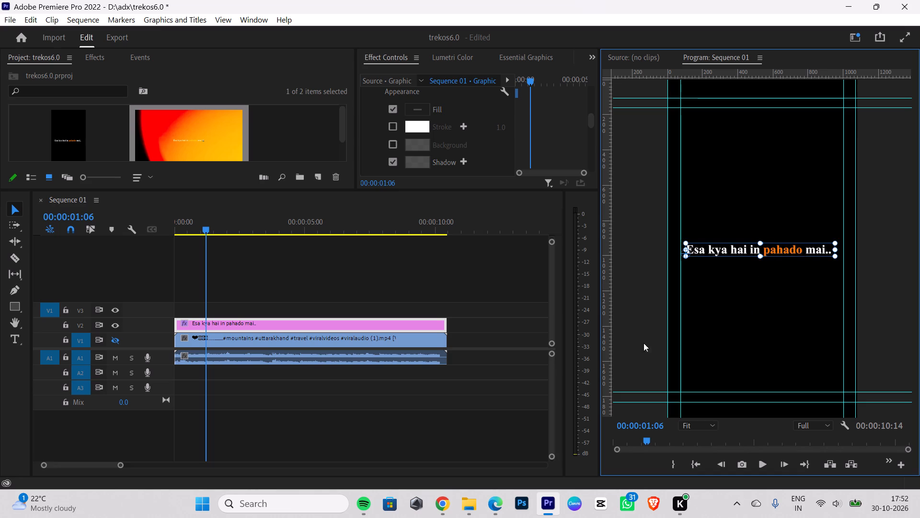
Play back the first couple of seconds of the sequence from the start to review the text.
drag(208, 229, 0, 261)
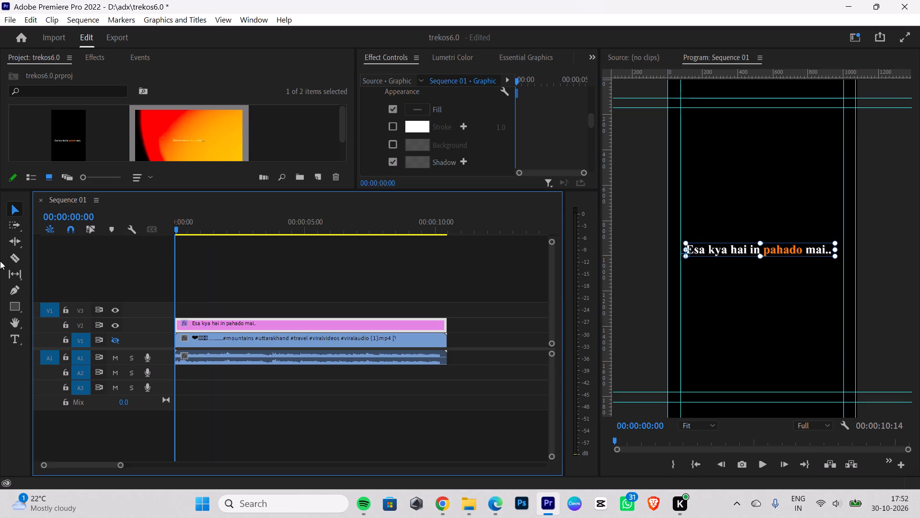
drag(0, 261, 0, 260)
key(space)
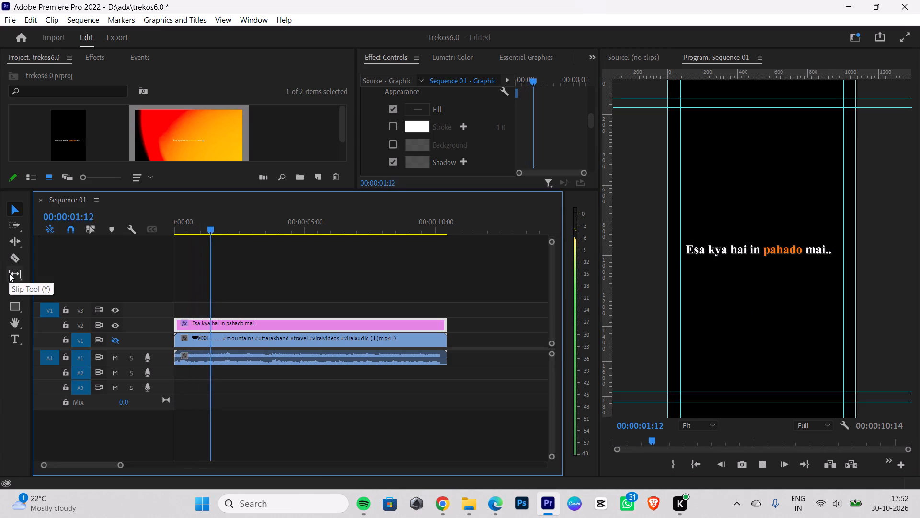
key(space)
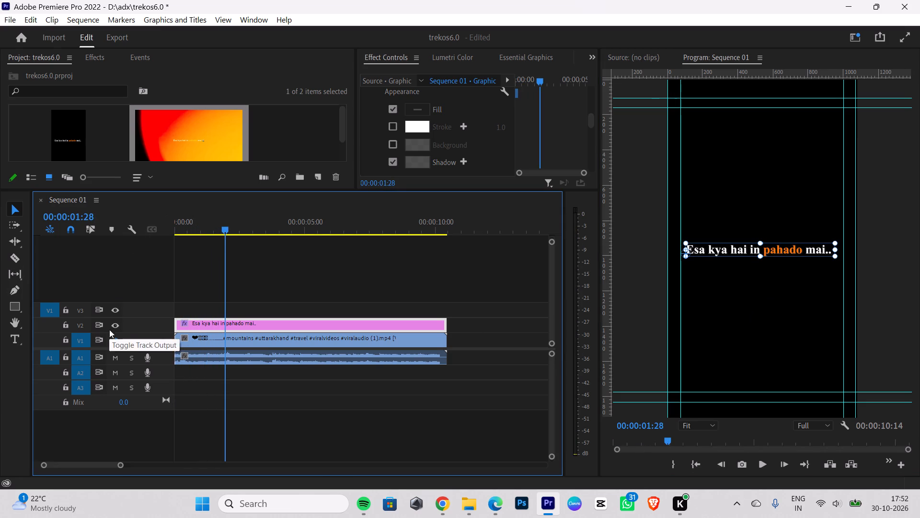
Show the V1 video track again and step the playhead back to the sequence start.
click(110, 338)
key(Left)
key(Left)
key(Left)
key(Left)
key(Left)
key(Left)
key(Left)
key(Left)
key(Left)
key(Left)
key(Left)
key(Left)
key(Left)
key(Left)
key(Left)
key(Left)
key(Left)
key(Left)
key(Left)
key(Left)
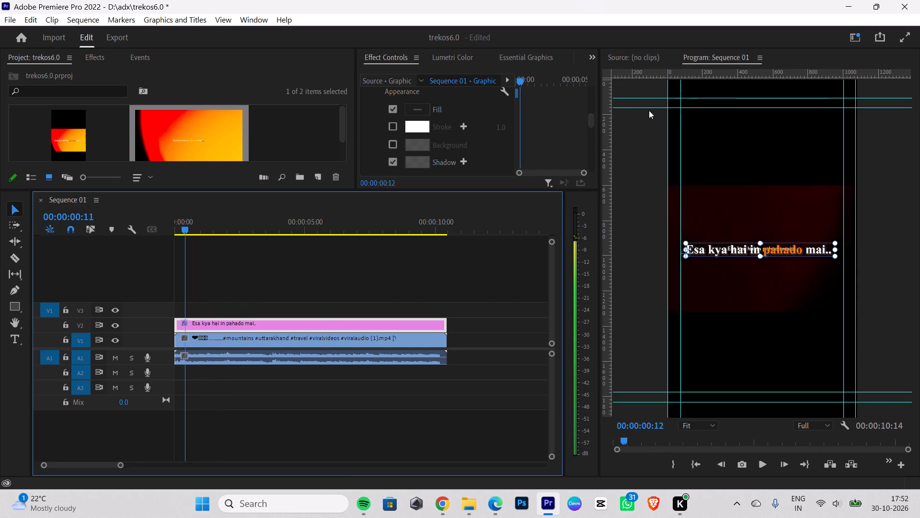
click(451, 503)
click(100, 0)
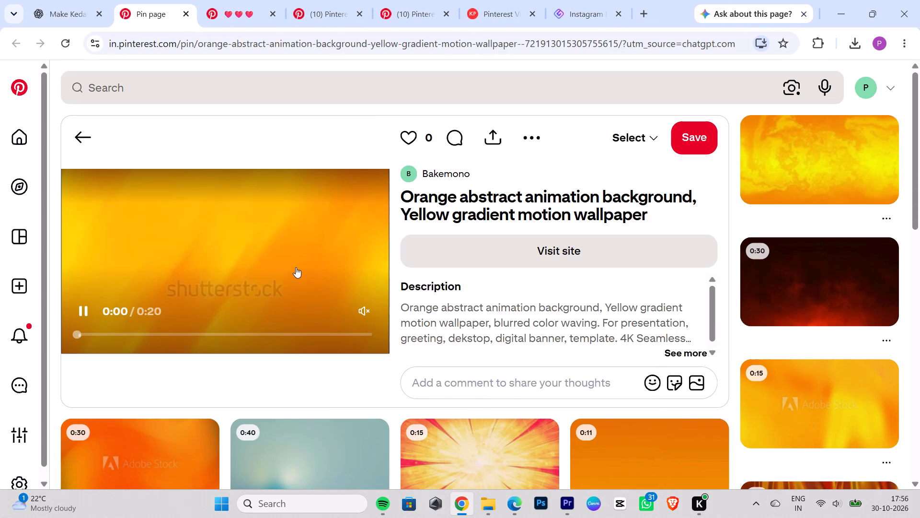
click(296, 267)
click(296, 267)
scroll(332, 286, down, 3)
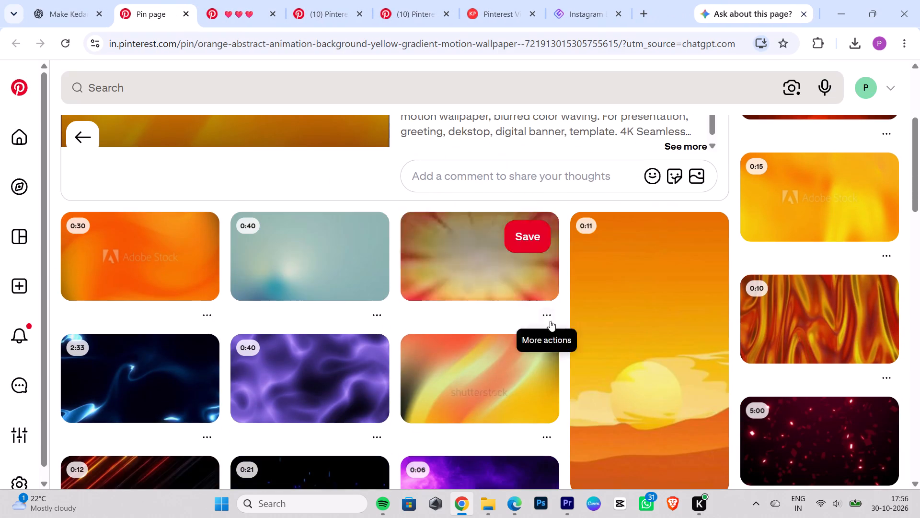
scroll(556, 334, down, 7)
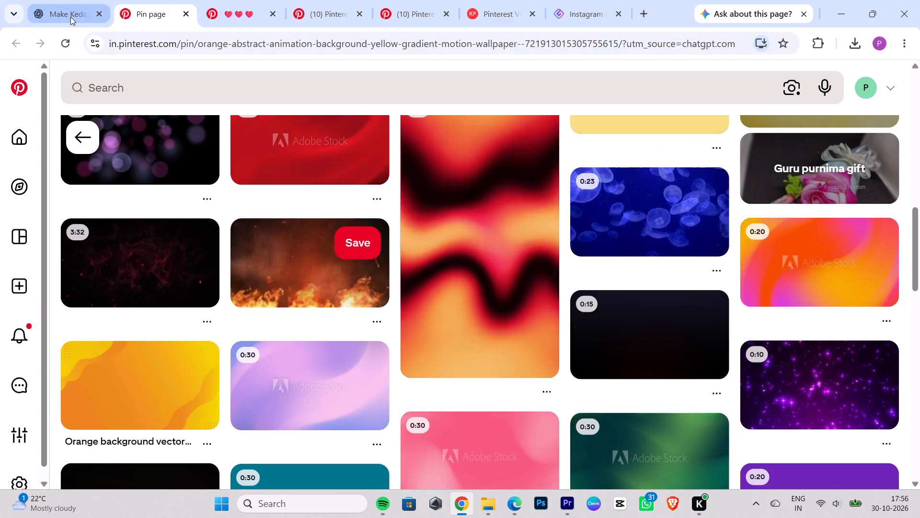
Recheck ChatGPT's closest-match reply and compare it with the suggested orange abstract animation pin.
click(70, 17)
scroll(610, 299, down, 3)
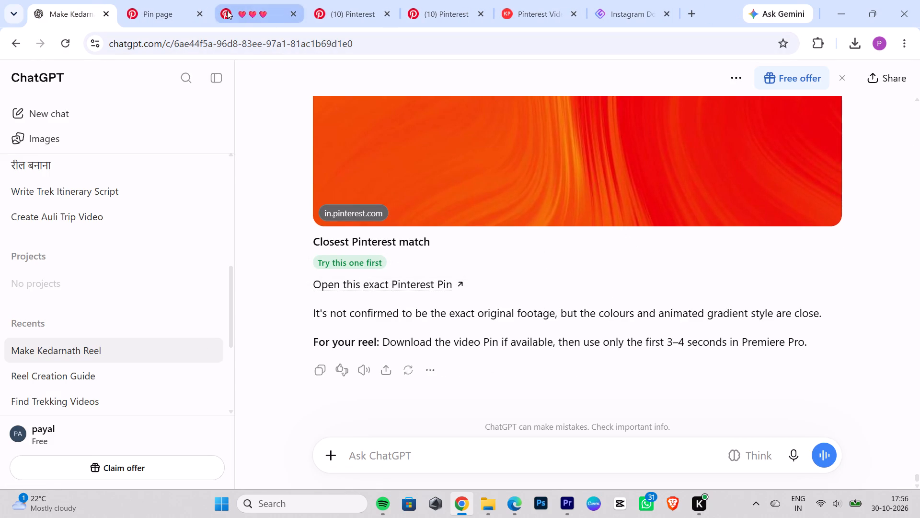
click(146, 11)
scroll(339, 236, up, 12)
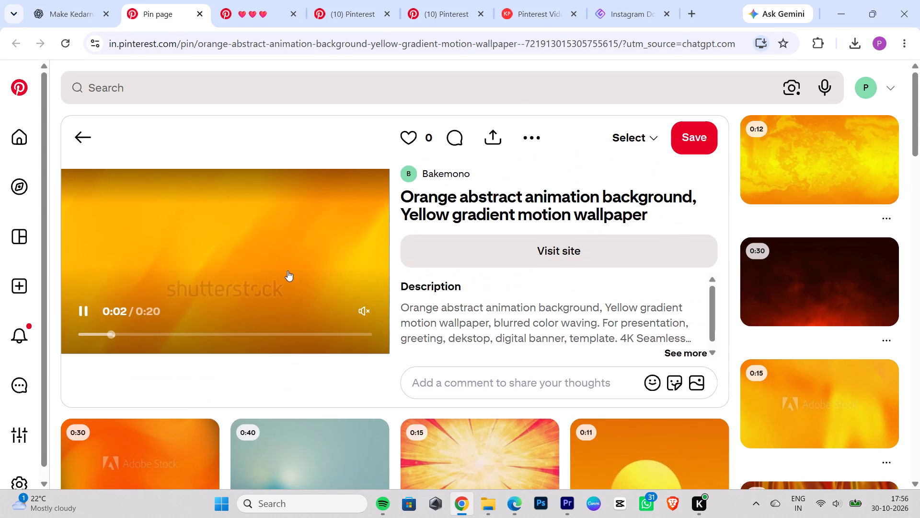
Return to the three-hearts pin with the dark red gradient, replay its video and copy the pin's link.
click(249, 20)
click(253, 240)
click(201, 313)
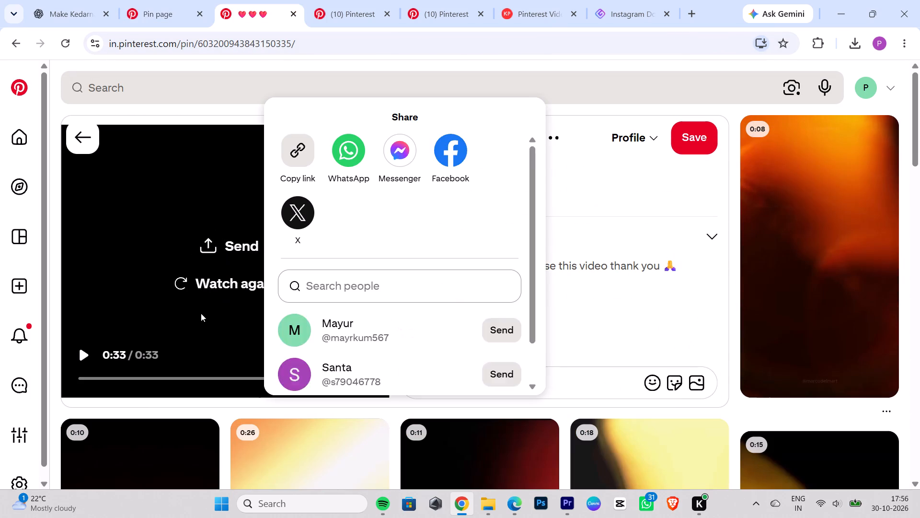
click(208, 286)
click(208, 285)
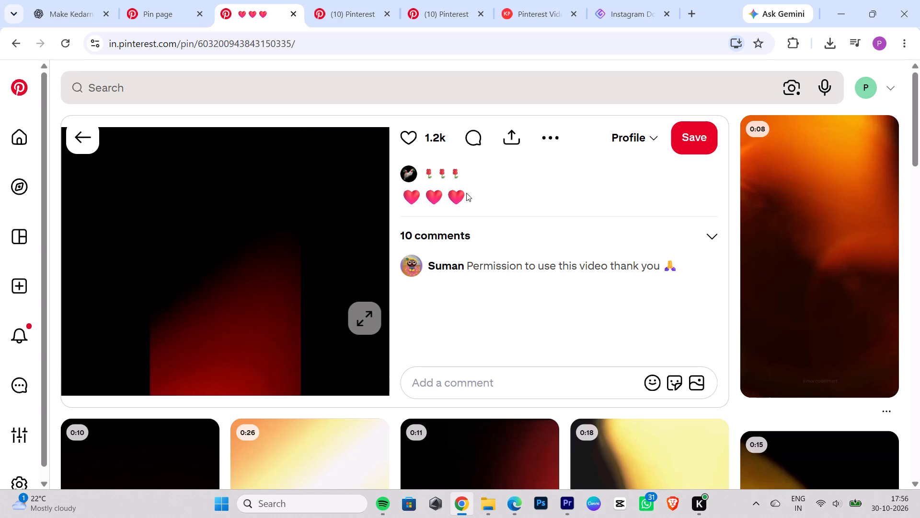
click(515, 139)
click(399, 212)
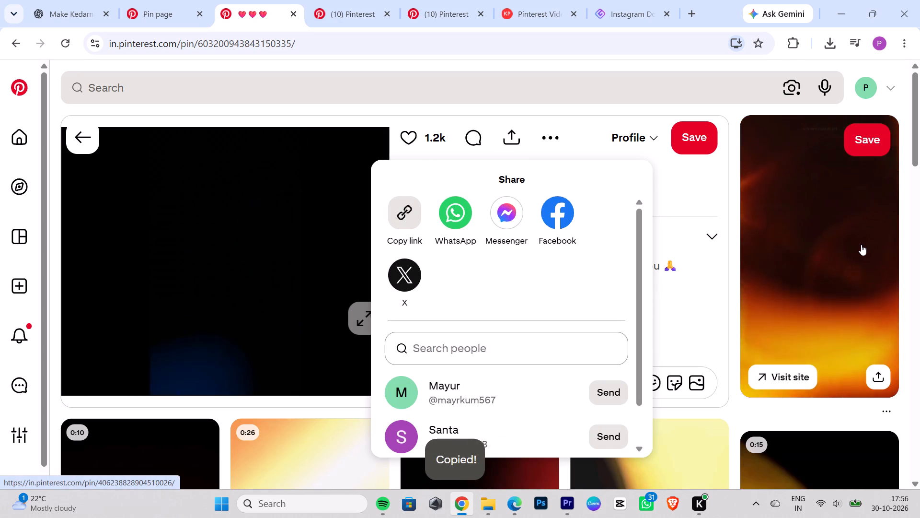
click(713, 316)
Submit the copied pin link to the KlickPin Pinterest video downloader.
scroll(654, 300, down, 3)
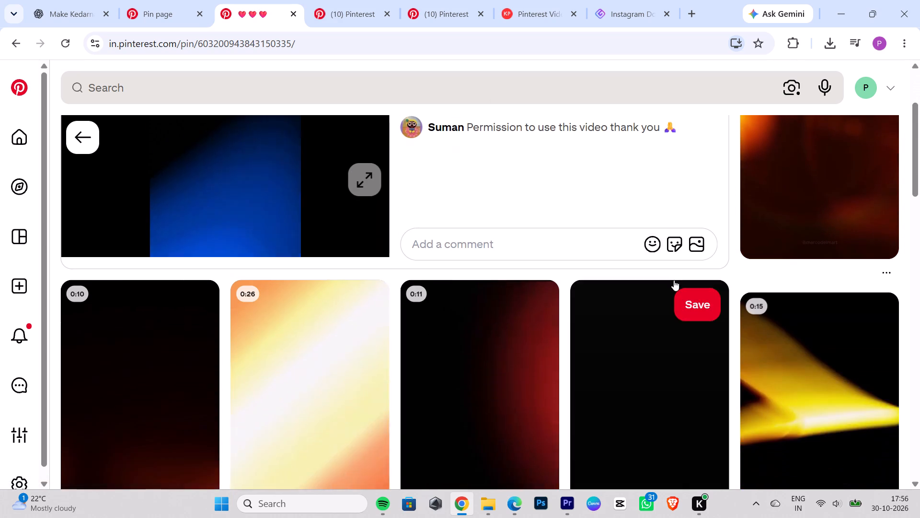
scroll(674, 280, down, 1)
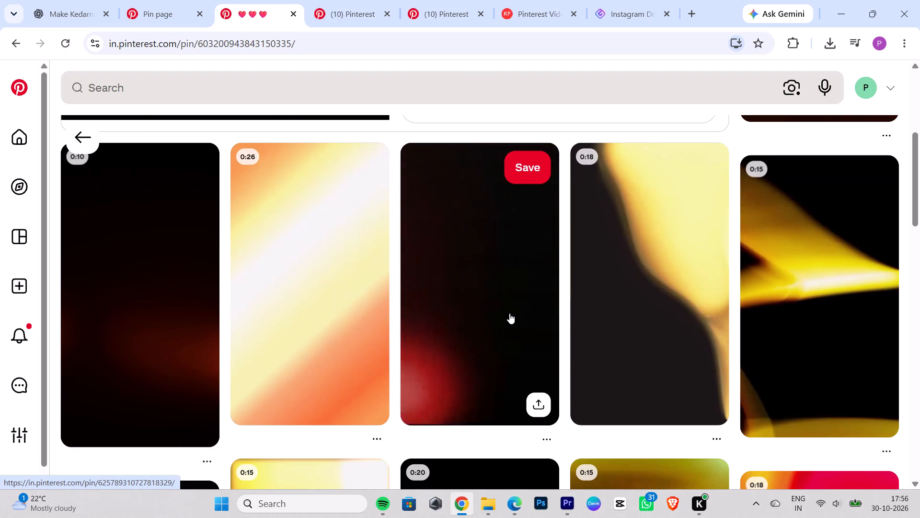
scroll(531, 302, down, 1)
scroll(623, 318, down, 3)
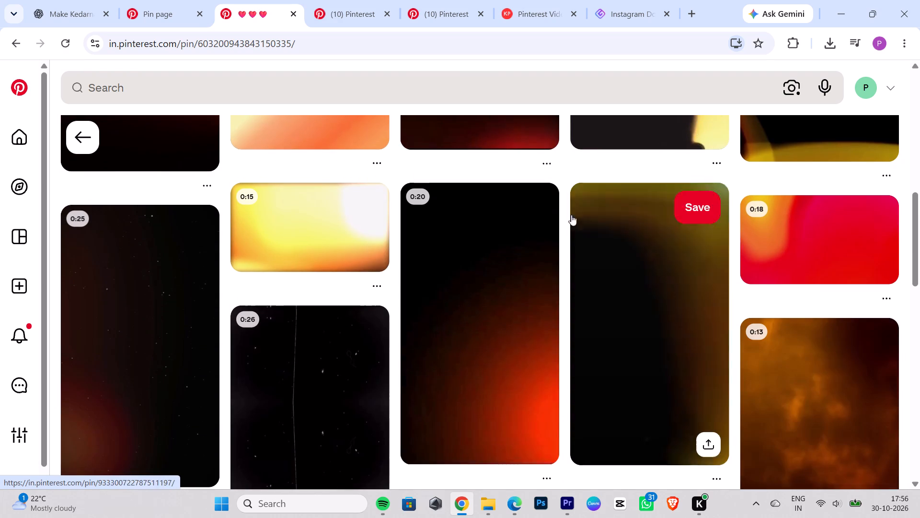
click(517, 1)
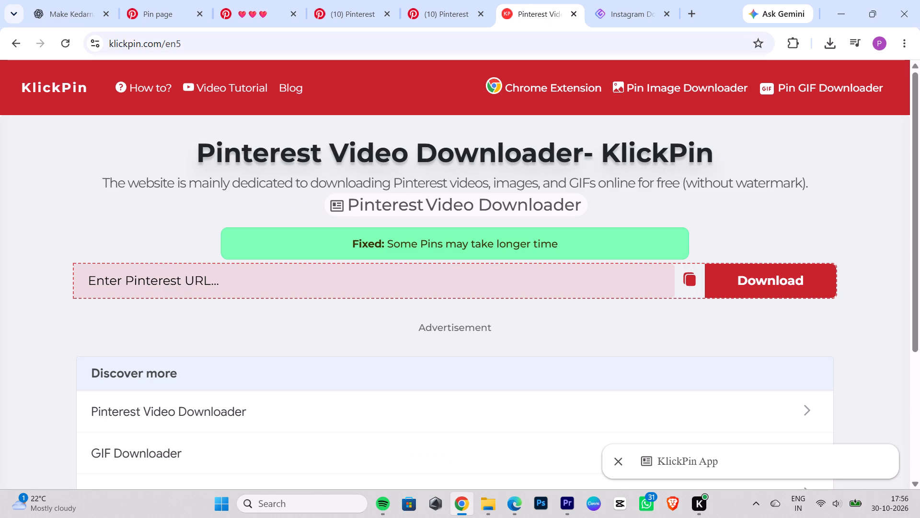
click(195, 286)
key(ctrl+v)
key(Return)
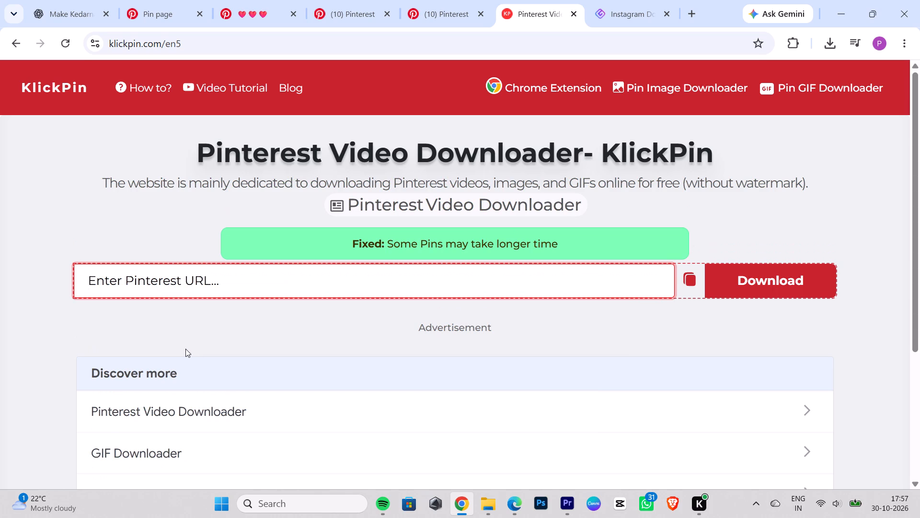
key(ctrl+v)
key(Return)
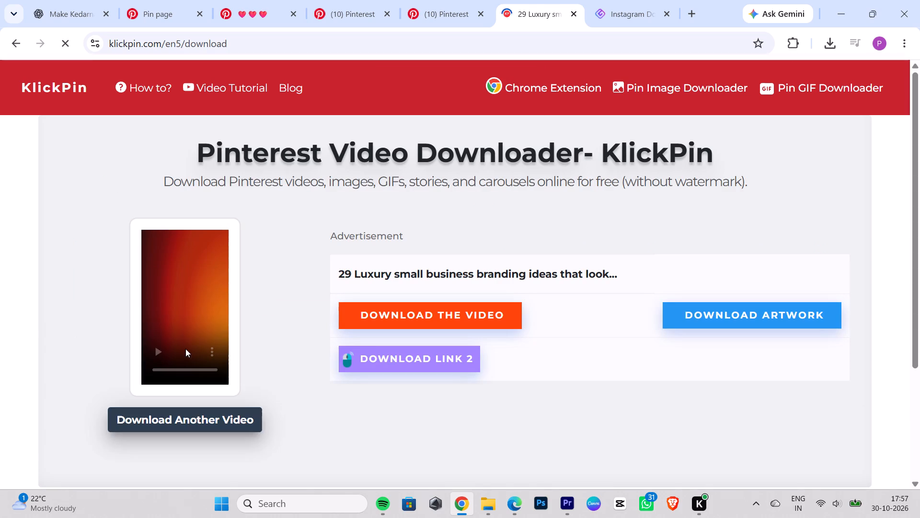
click(209, 354)
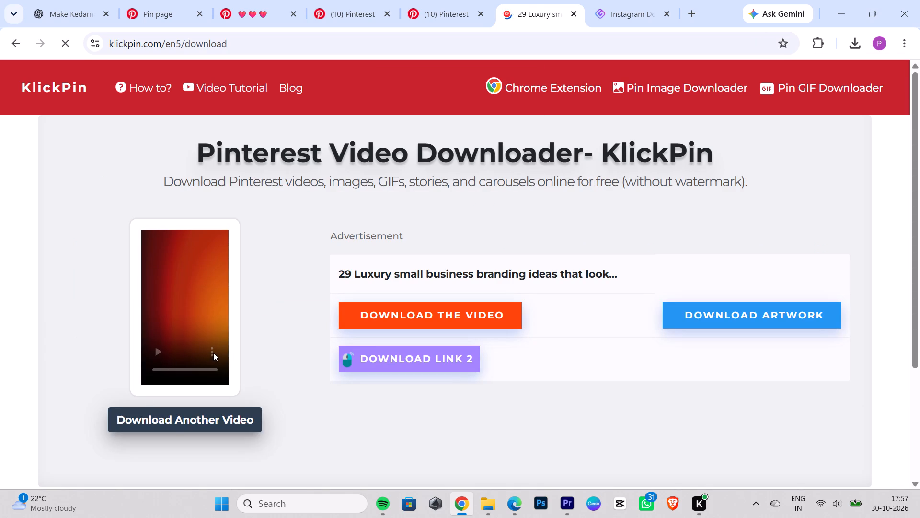
click(213, 353)
click(251, 351)
click(217, 196)
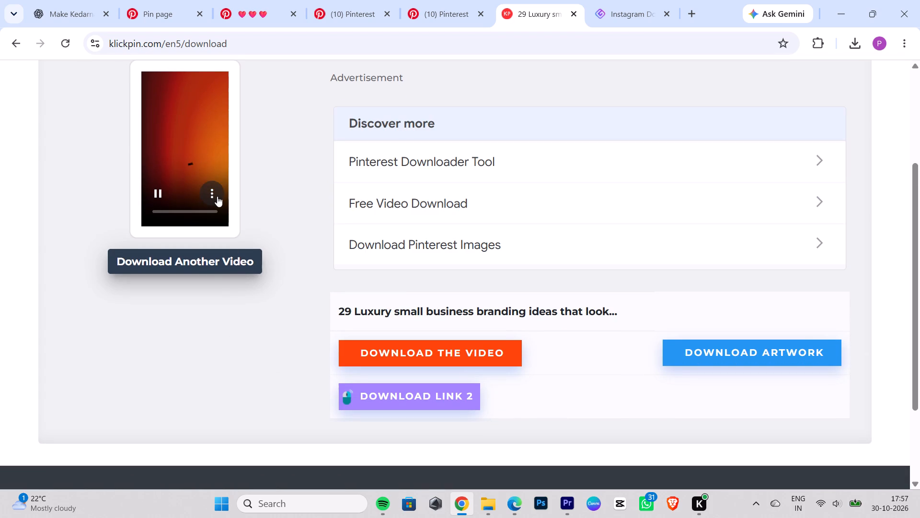
click(291, 127)
click(210, 192)
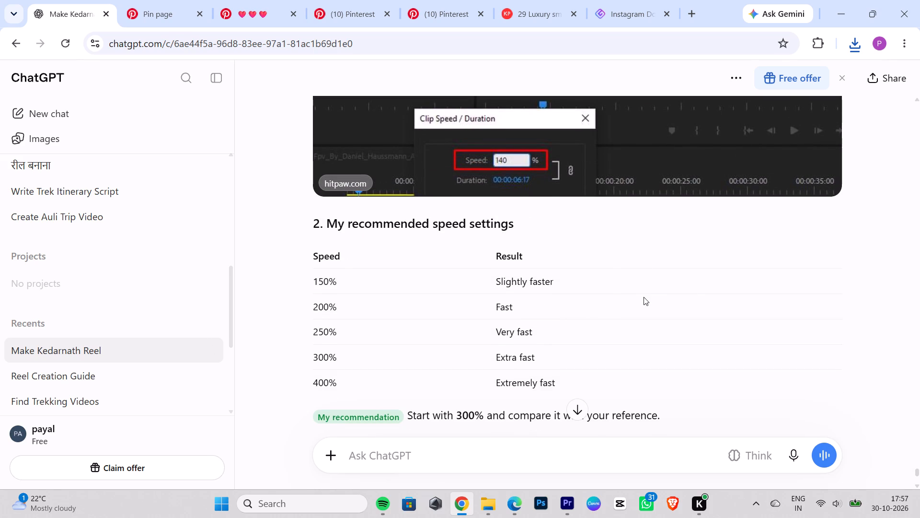
scroll(645, 346, down, 3)
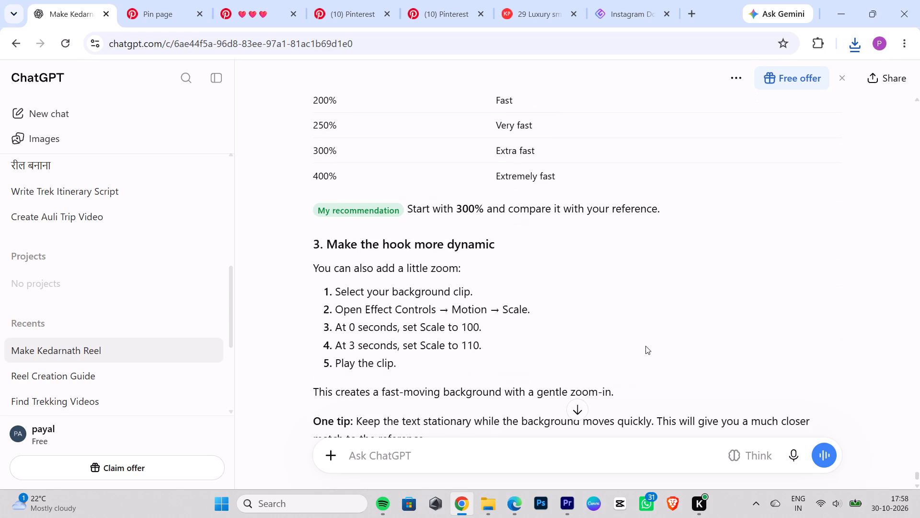
Switch to Premiere Pro and import the downloaded video 4a6fcdd1ba3440d21ddb8175f85b6dc6_720w from the Downloads folder.
click(562, 511)
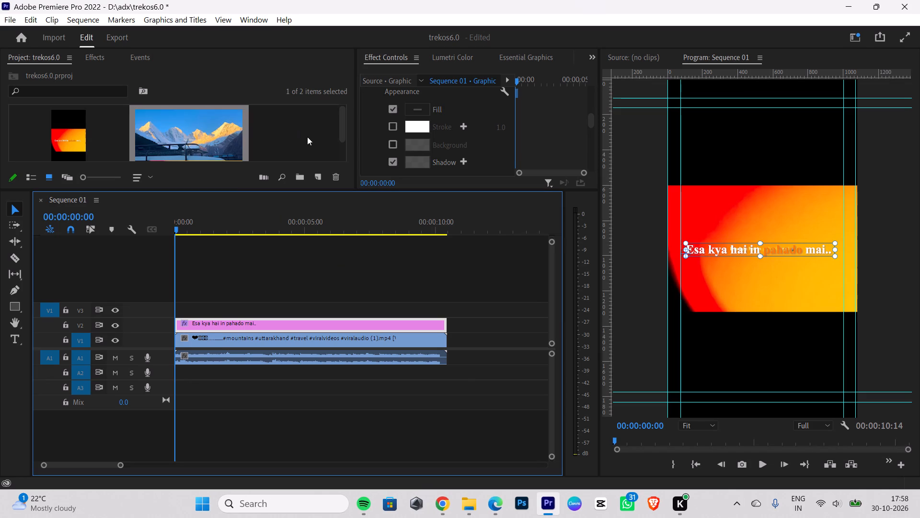
key(ctrl+i)
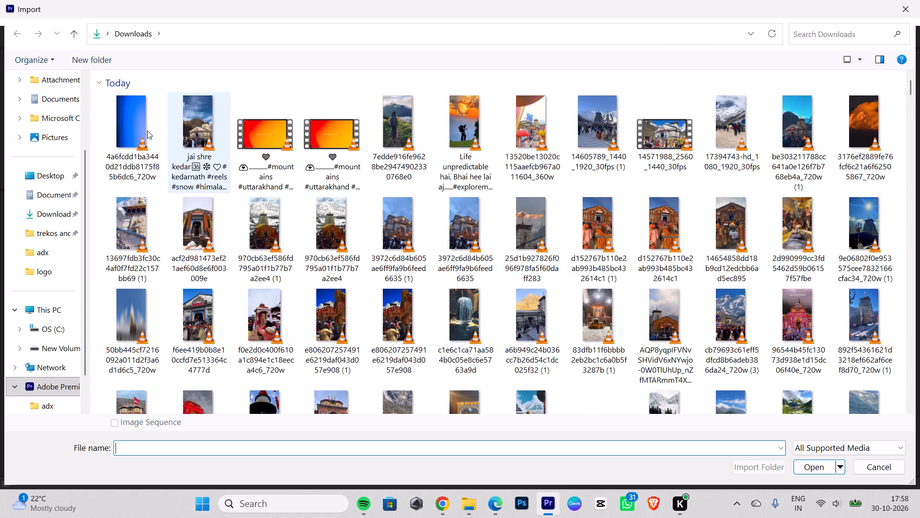
click(147, 130)
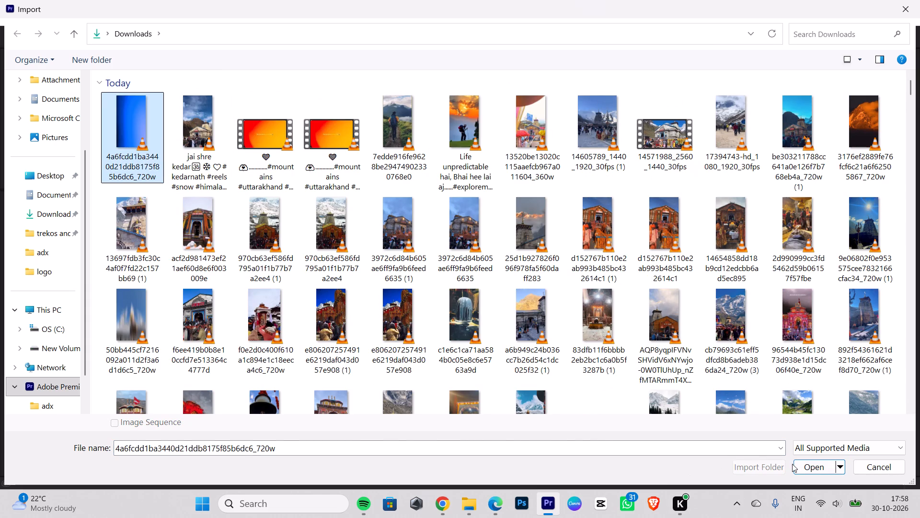
click(793, 464)
Move the "Esa kya hai in pahado mai.." text clip from track V2 up to V3.
drag(254, 323, 262, 306)
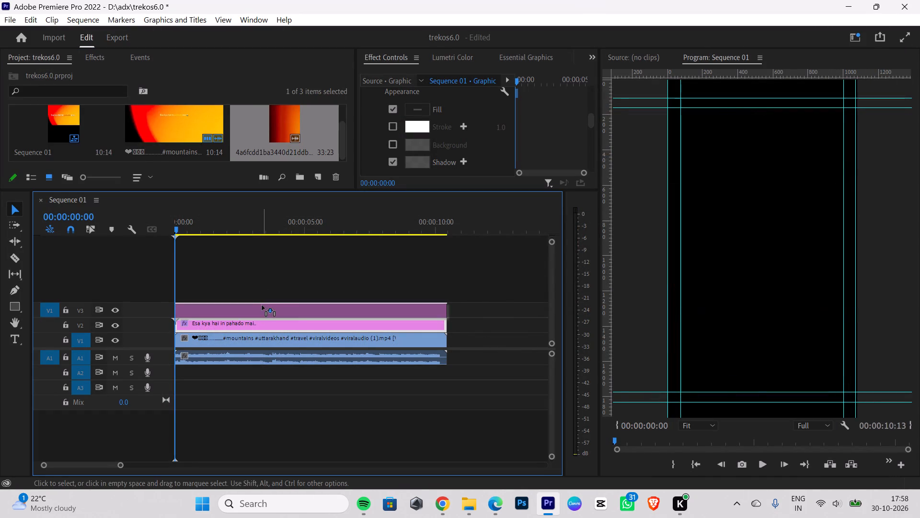
Drop the "Esa kya hai in pahado mai.." text clip on track V3 at the sequence start.
drag(262, 306, 263, 305)
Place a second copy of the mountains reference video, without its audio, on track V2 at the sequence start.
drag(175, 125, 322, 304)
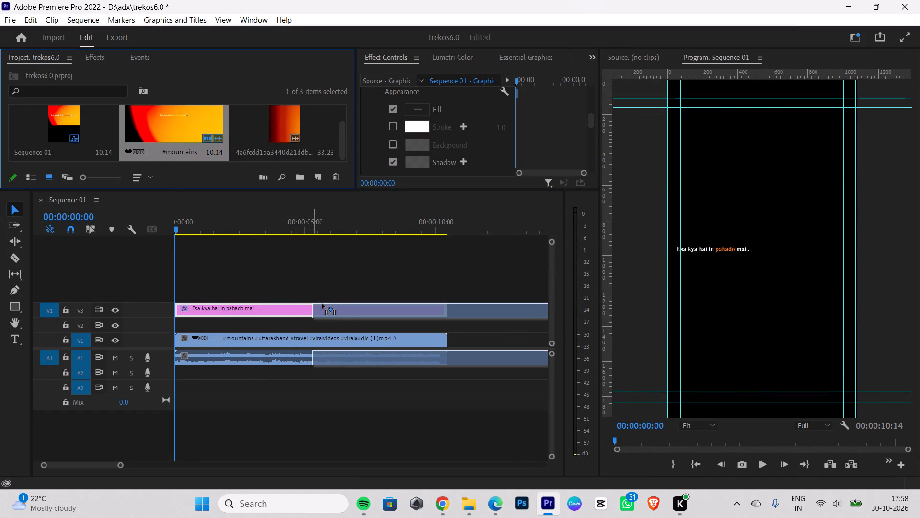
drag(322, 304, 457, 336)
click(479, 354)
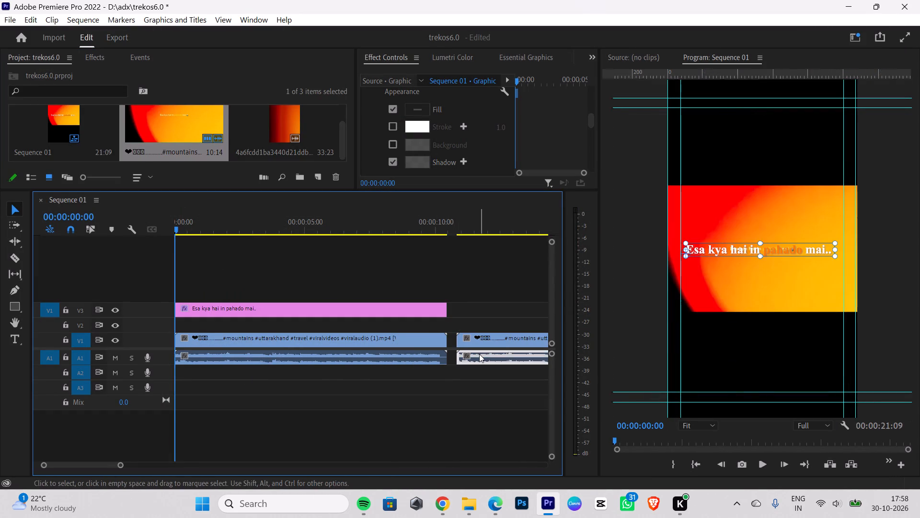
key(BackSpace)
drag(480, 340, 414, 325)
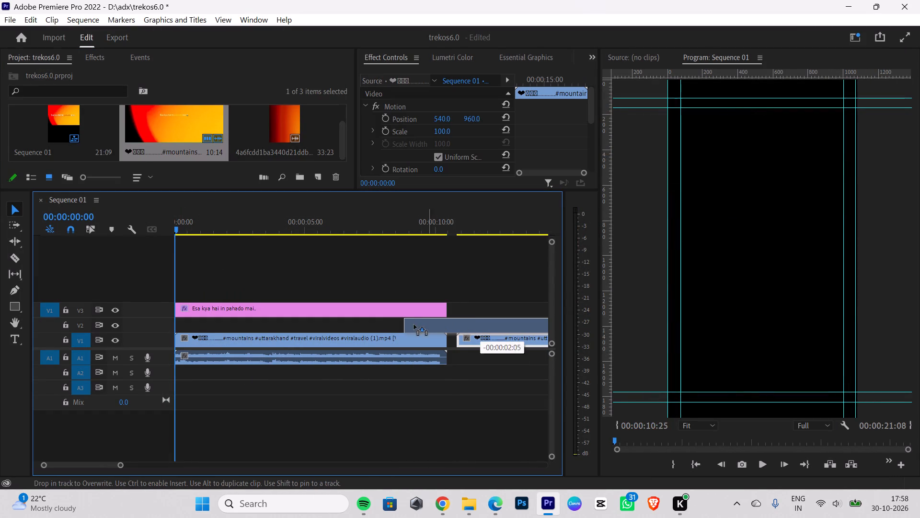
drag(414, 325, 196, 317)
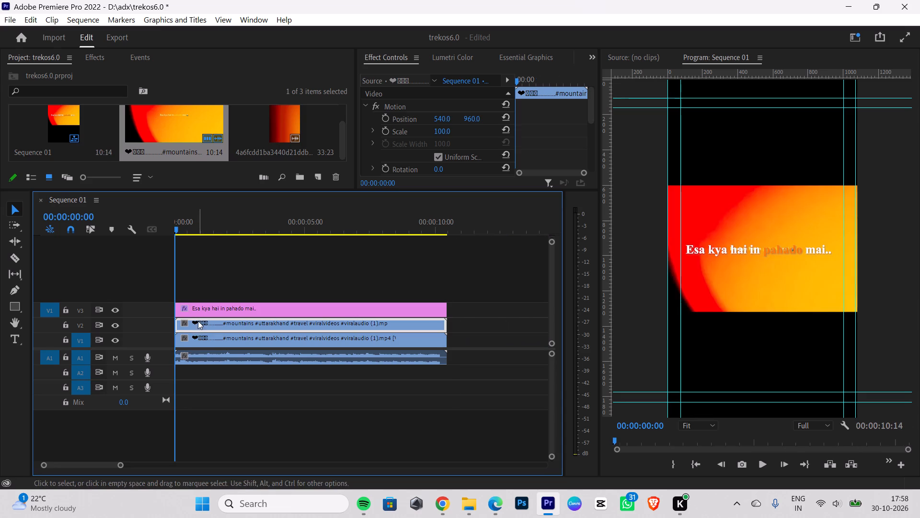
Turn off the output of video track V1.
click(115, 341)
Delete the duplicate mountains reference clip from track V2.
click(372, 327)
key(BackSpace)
Place the 4a6fcdd1ba3440d21ddb8175f85b6dc6_720w video, without its audio, on track V2 at the sequence start.
drag(281, 131, 432, 304)
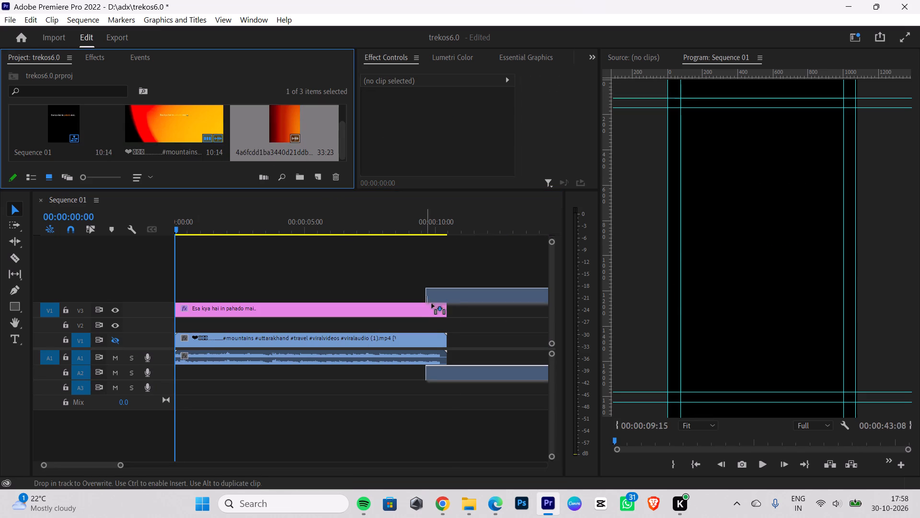
drag(432, 304, 460, 333)
click(507, 357)
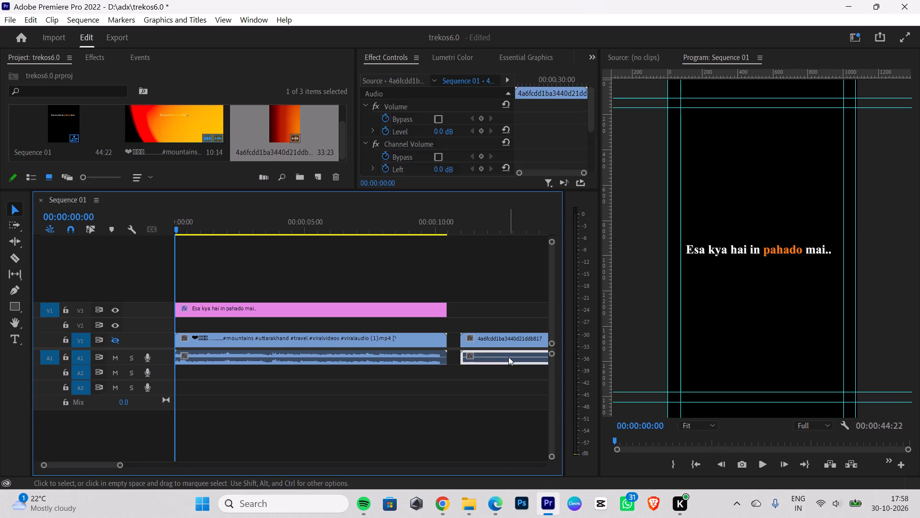
key(BackSpace)
drag(507, 341, 335, 336)
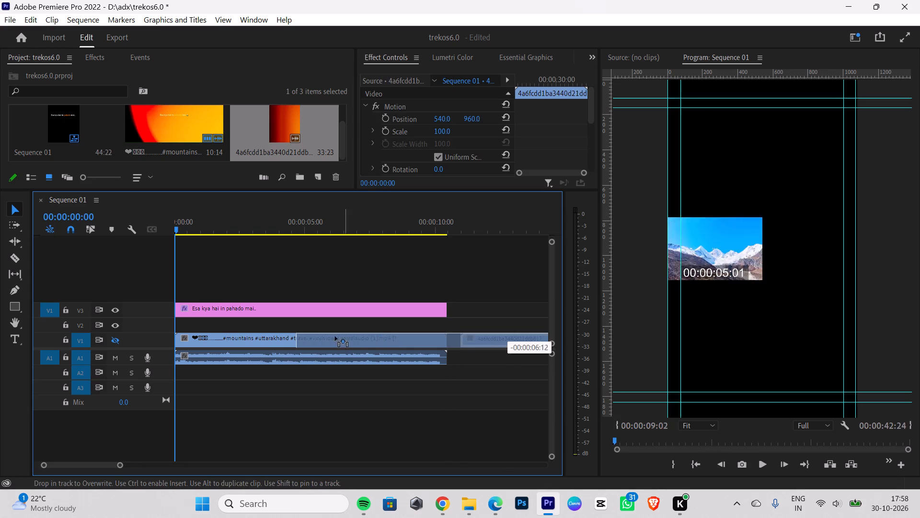
drag(335, 336, 221, 328)
Apply Scale to Frame Size to the red-orange background clip on track V2.
right_click(368, 329)
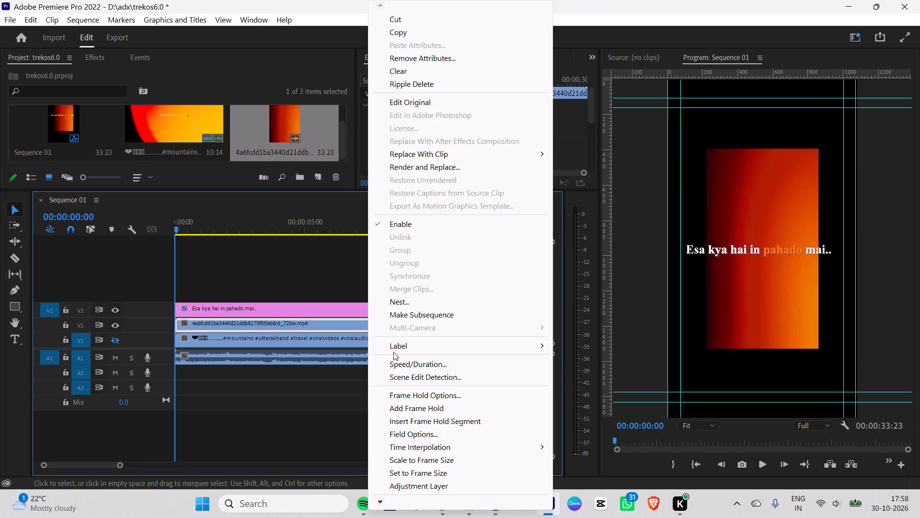
click(429, 464)
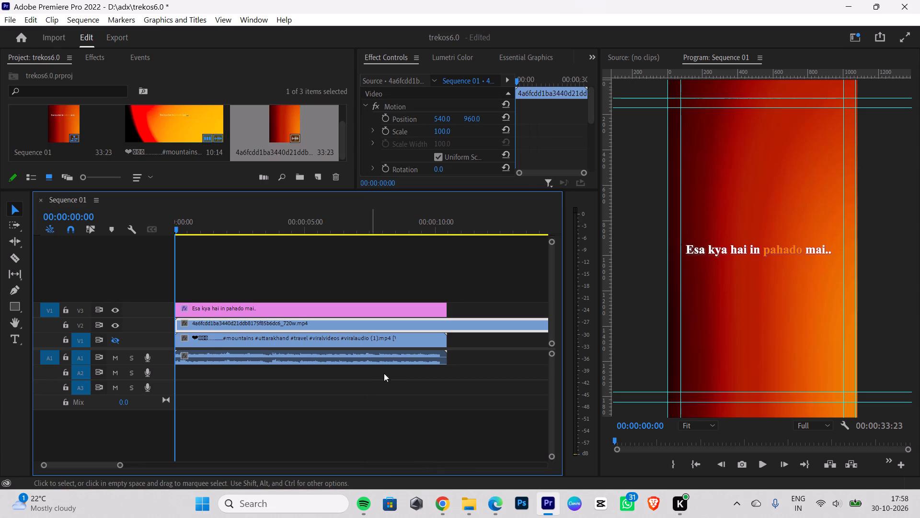
Shift the "Esa kya hai in pahado mai.." text slightly upward in the frame.
click(773, 249)
click(751, 249)
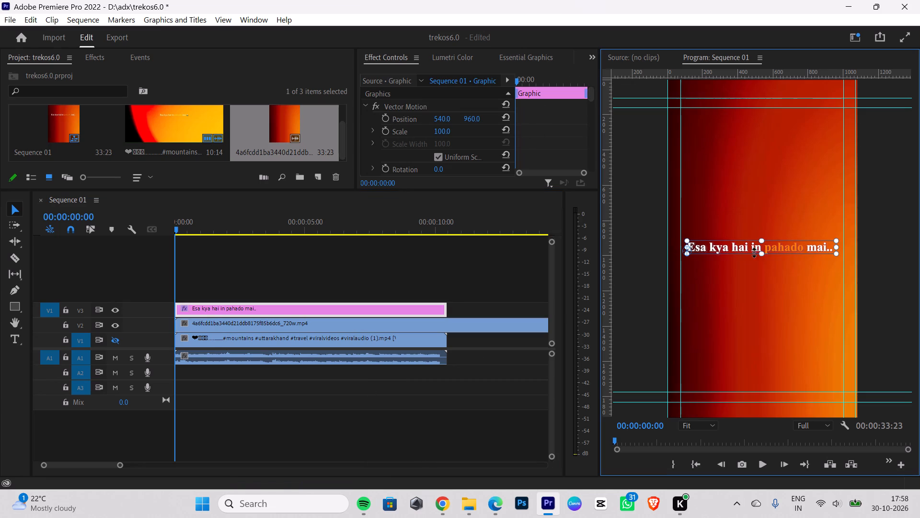
click(764, 311)
Play the sequence from the start to check the text over the moving red-orange background.
key(space)
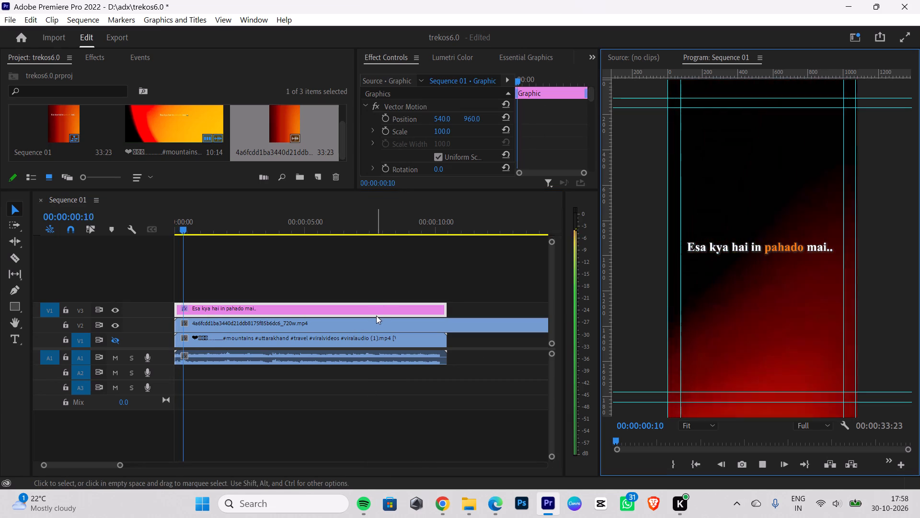
key(space)
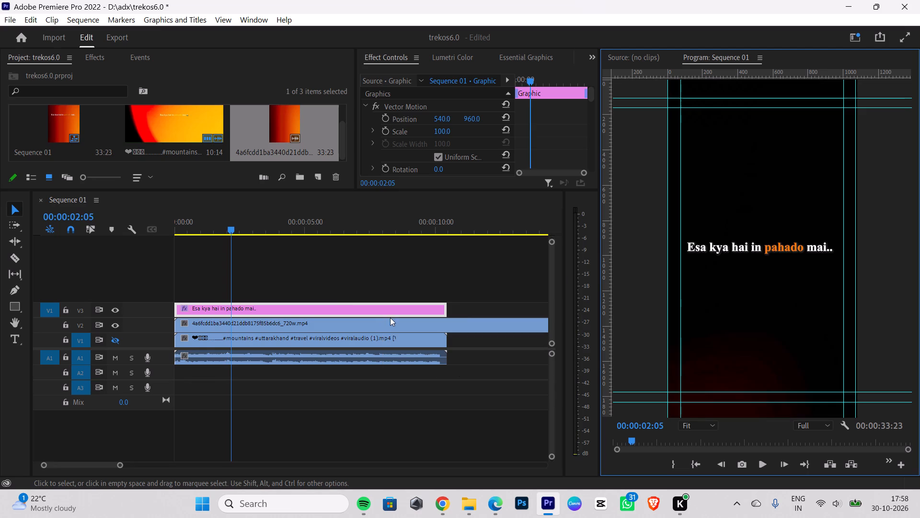
drag(236, 229, 167, 242)
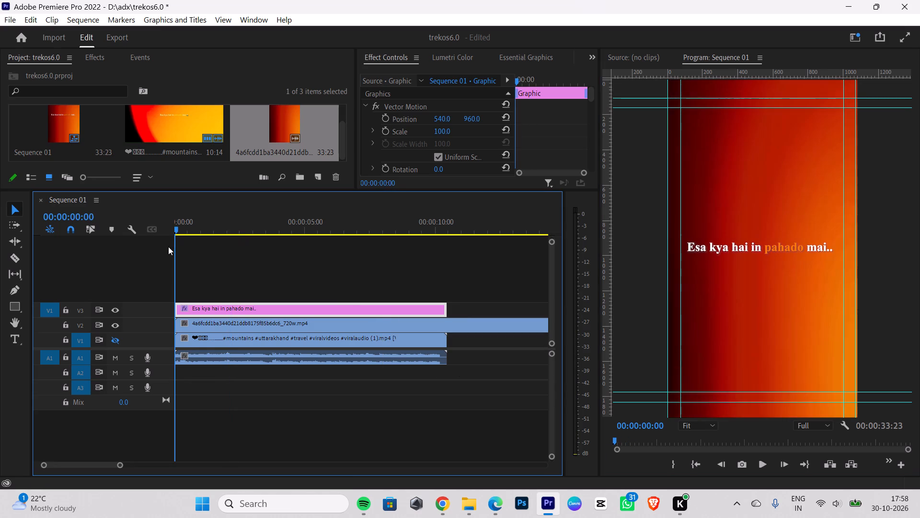
key(space)
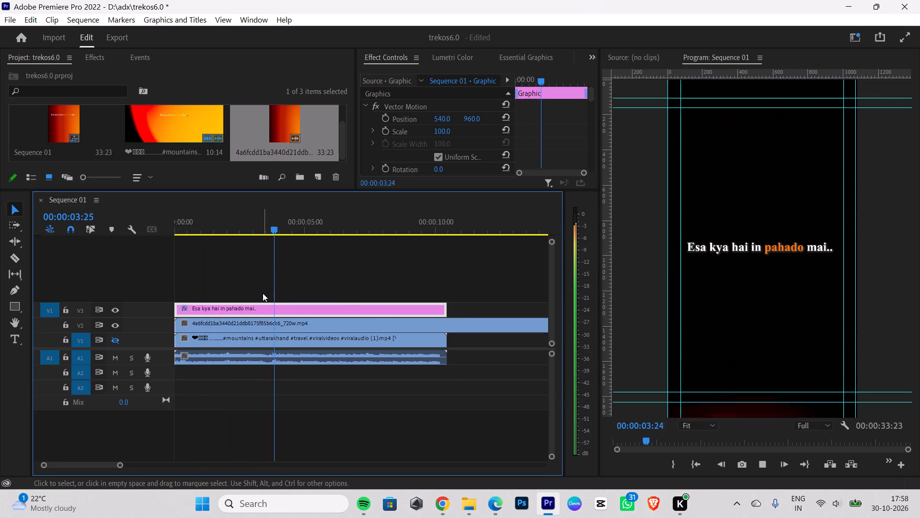
key(space)
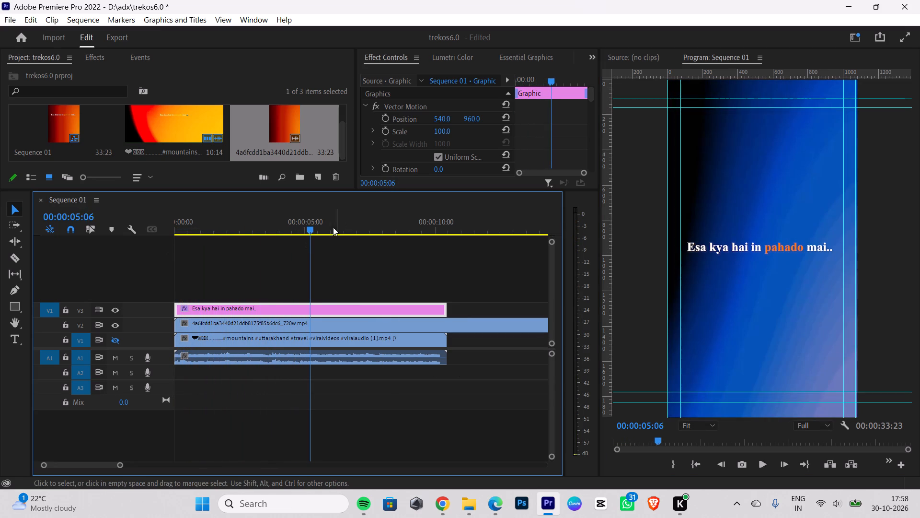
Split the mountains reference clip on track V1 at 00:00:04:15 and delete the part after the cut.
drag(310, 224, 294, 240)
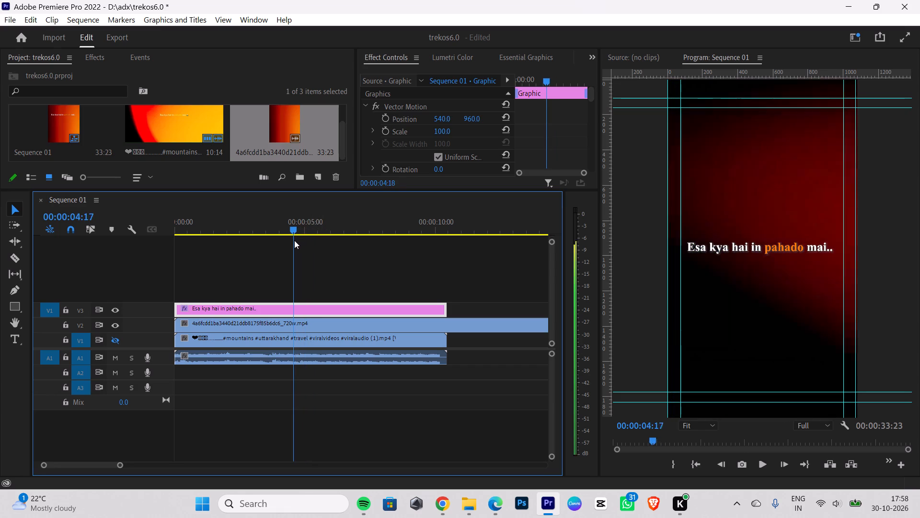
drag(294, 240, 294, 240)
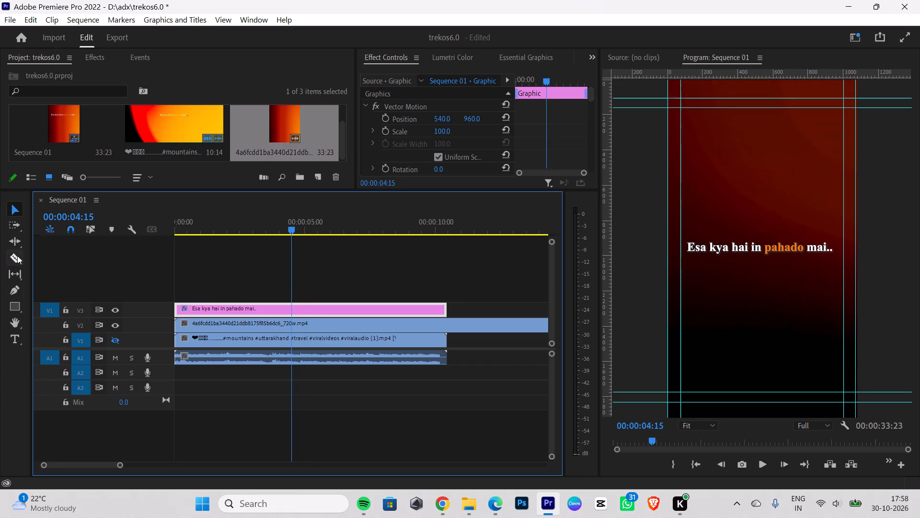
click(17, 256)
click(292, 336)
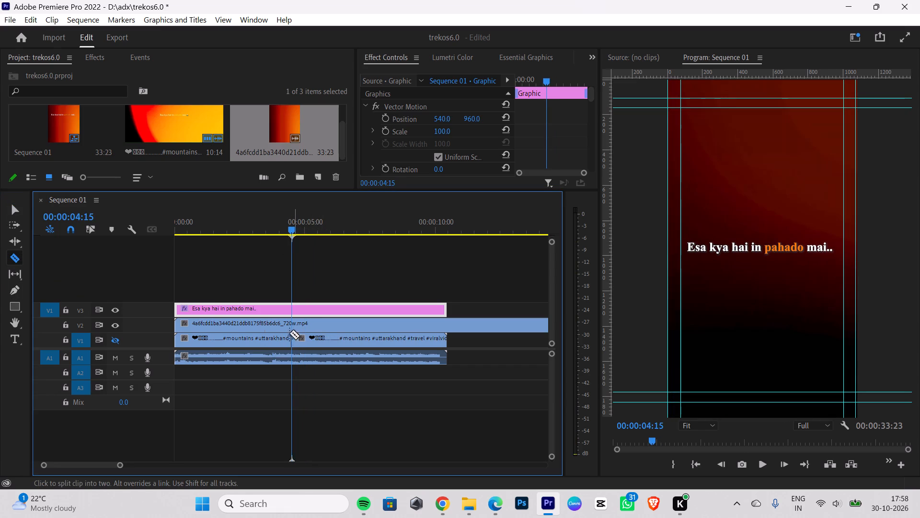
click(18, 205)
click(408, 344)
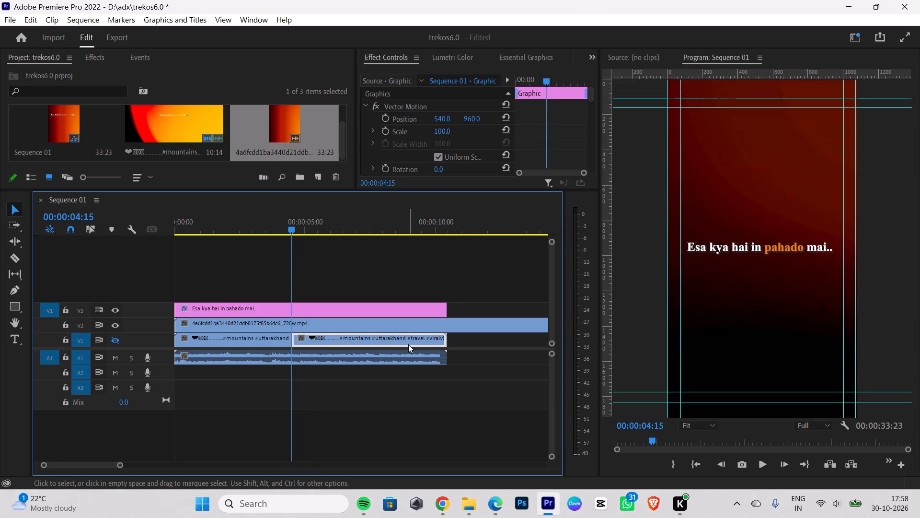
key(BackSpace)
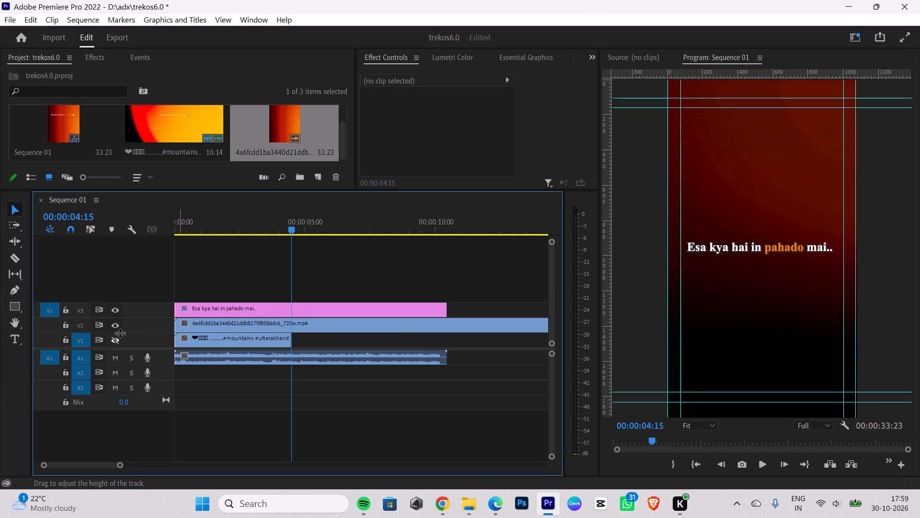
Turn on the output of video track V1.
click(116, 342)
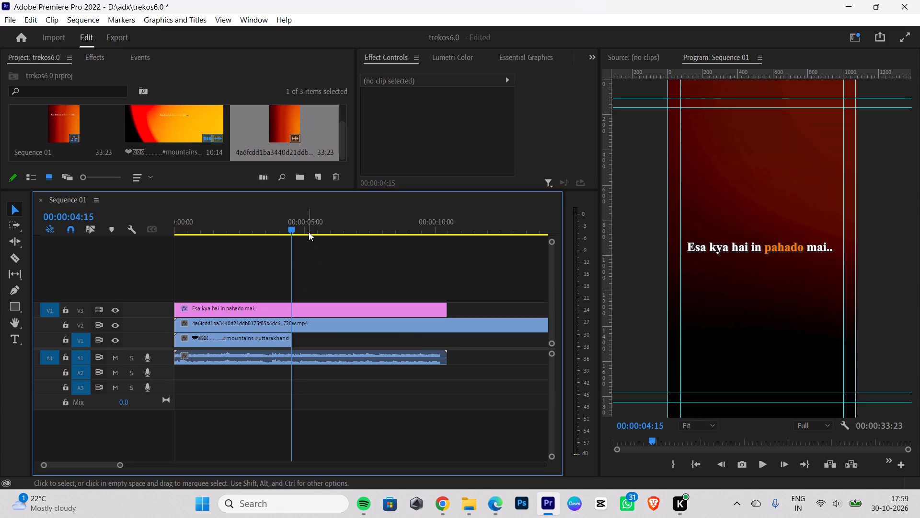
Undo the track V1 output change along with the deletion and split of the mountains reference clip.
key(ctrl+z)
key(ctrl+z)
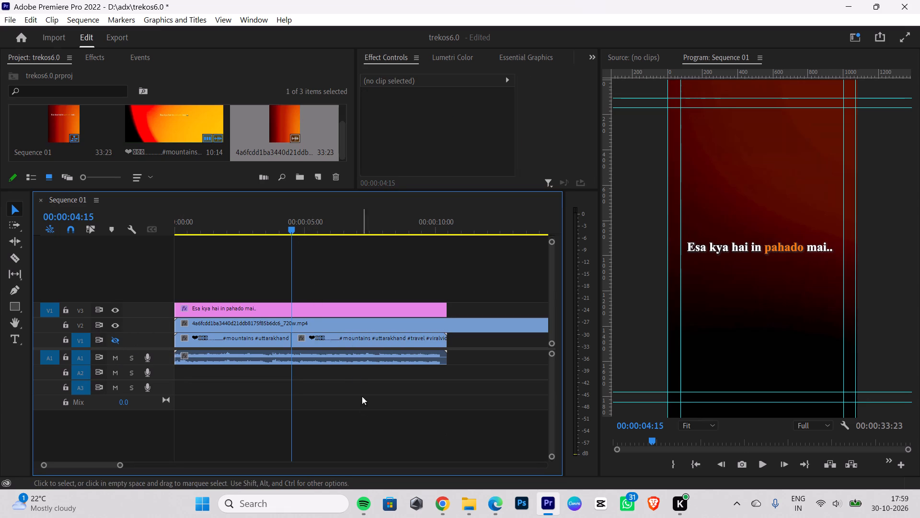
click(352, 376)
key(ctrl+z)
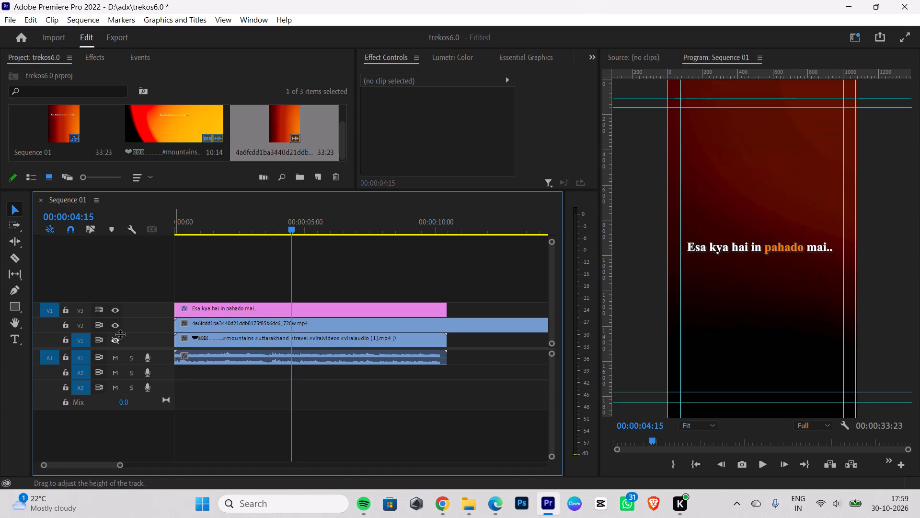
Turn the output of video track V1 back on.
click(121, 340)
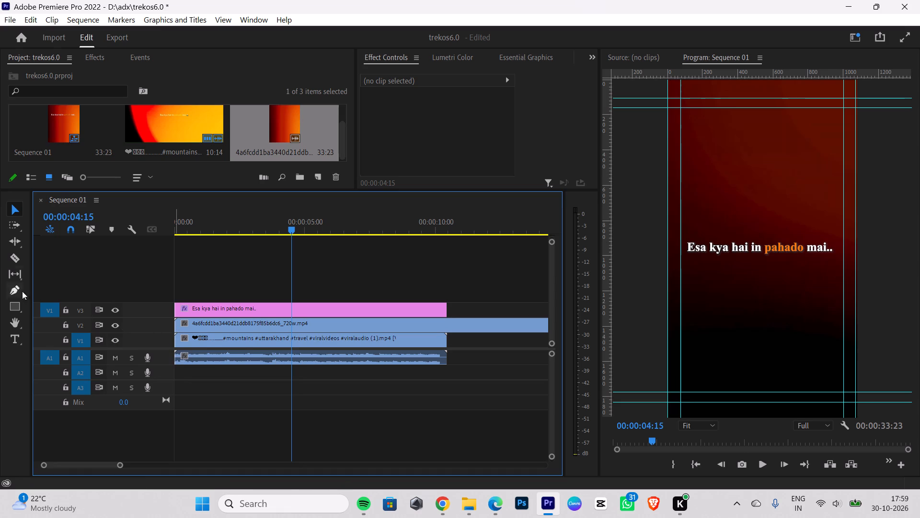
Split the red-orange background clip on track V2 at 00:00:04:15 and delete the part after the cut.
click(12, 258)
click(293, 324)
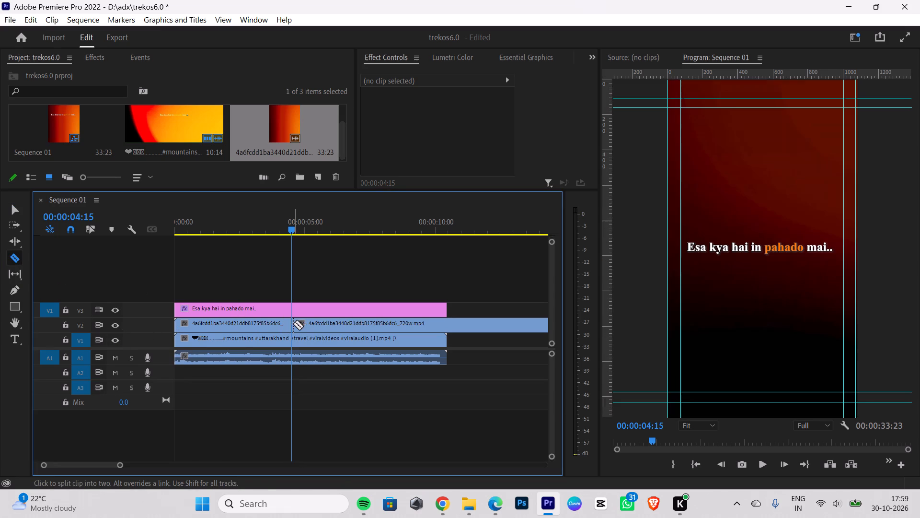
click(19, 201)
click(454, 334)
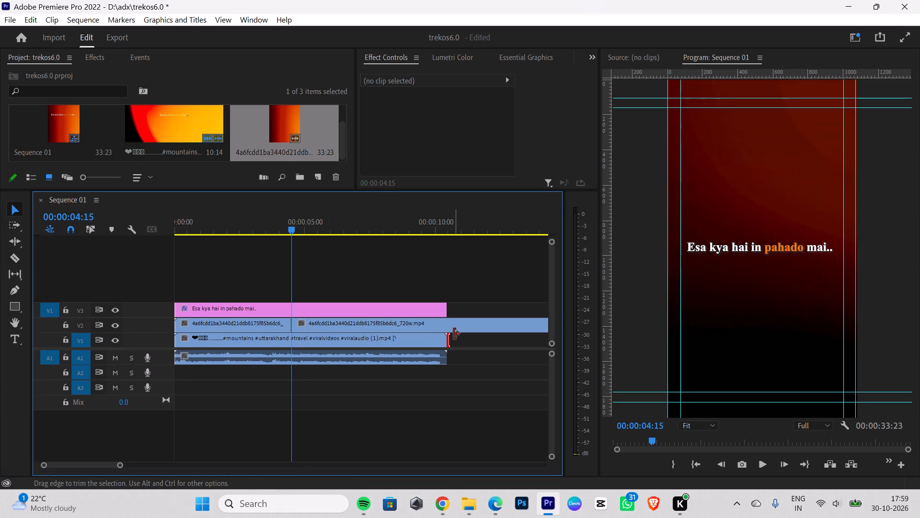
click(454, 330)
key(BackSpace)
Return the playhead to 00:00:00:00 and turn off the output of video track V2.
drag(288, 230, 234, 244)
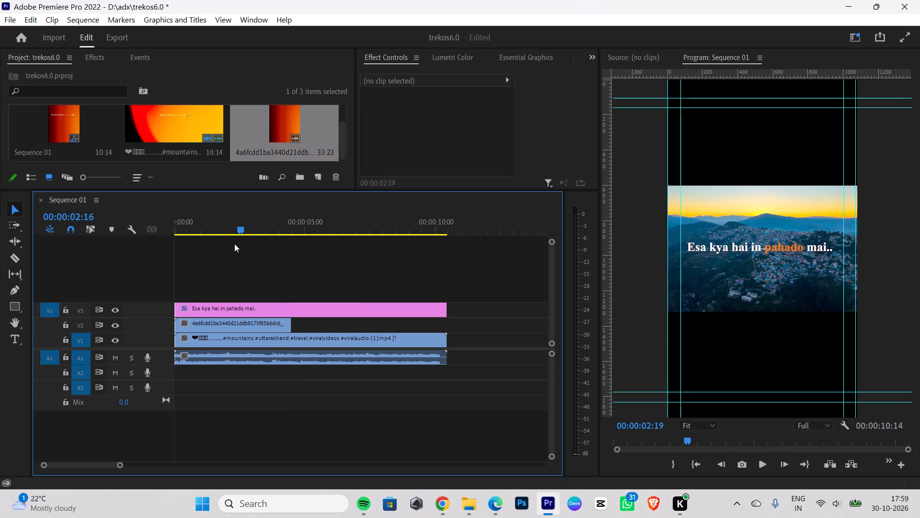
drag(234, 244, 86, 249)
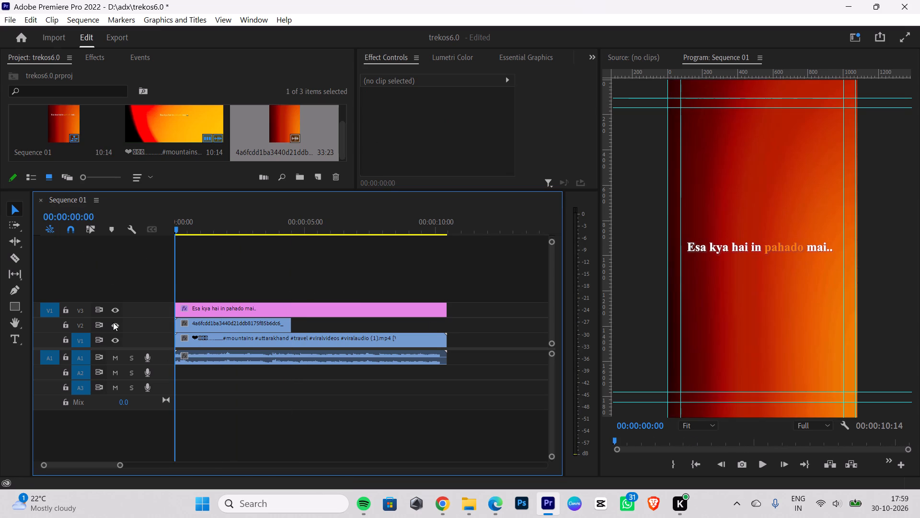
click(113, 322)
Examine the mountains reference clip frame by frame from the start to find where its red-orange opening hook ends.
key(Right)
key(Right)
key(Right)
key(Right)
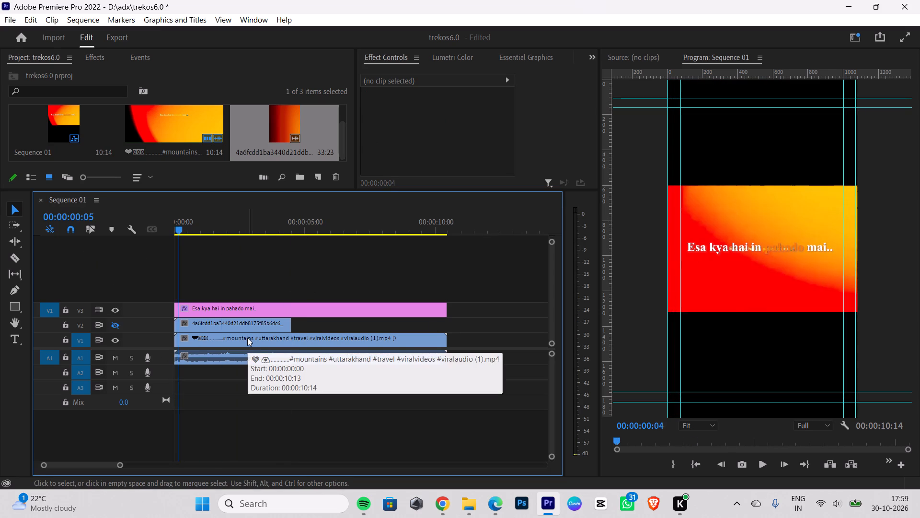
key(Right)
key(Right)
key(Right)
key(Right)
key(Right)
key(Right)
key(Right)
key(Right)
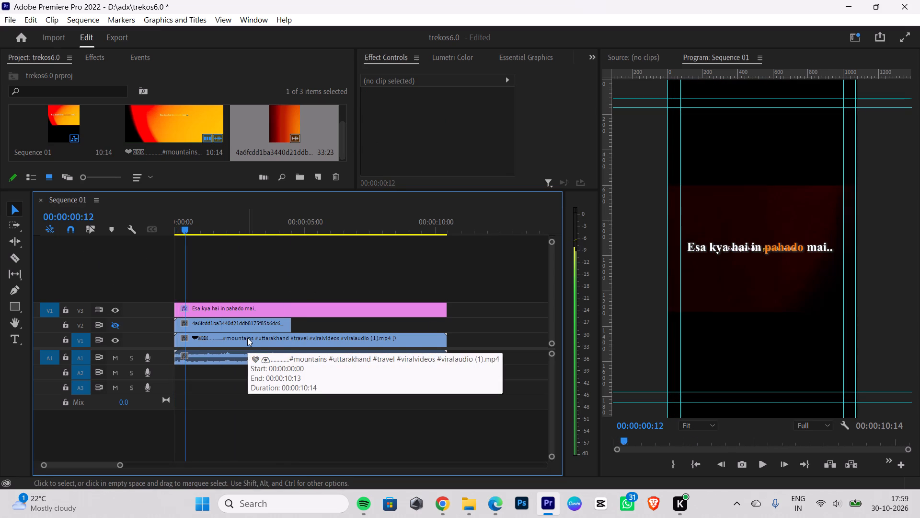
key(Right)
key(Right)
key(Right)
key(Right)
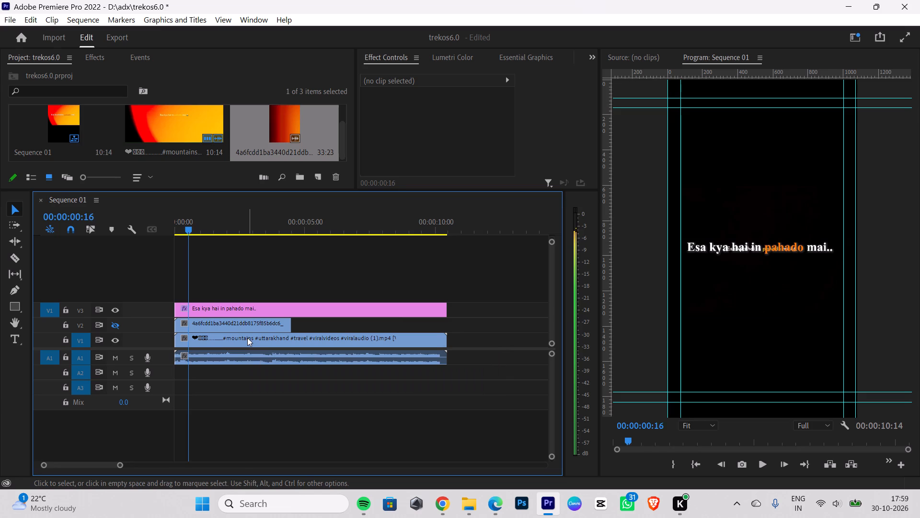
key(Right)
key(Right)
key(Right)
key(Right)
key(Right)
key(Right)
key(Right)
key(Right)
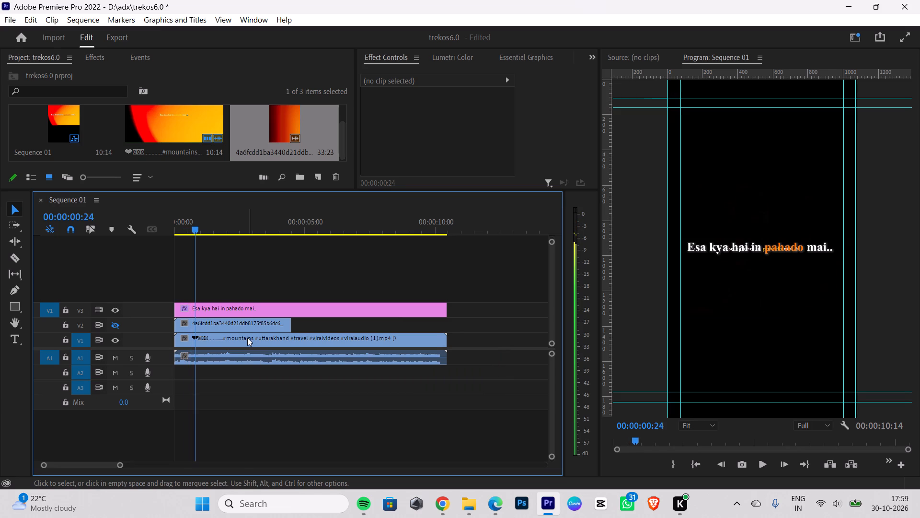
key(Right)
key(Right)
key(Right)
key(Right)
key(Right)
key(Right)
key(Right)
key(Right)
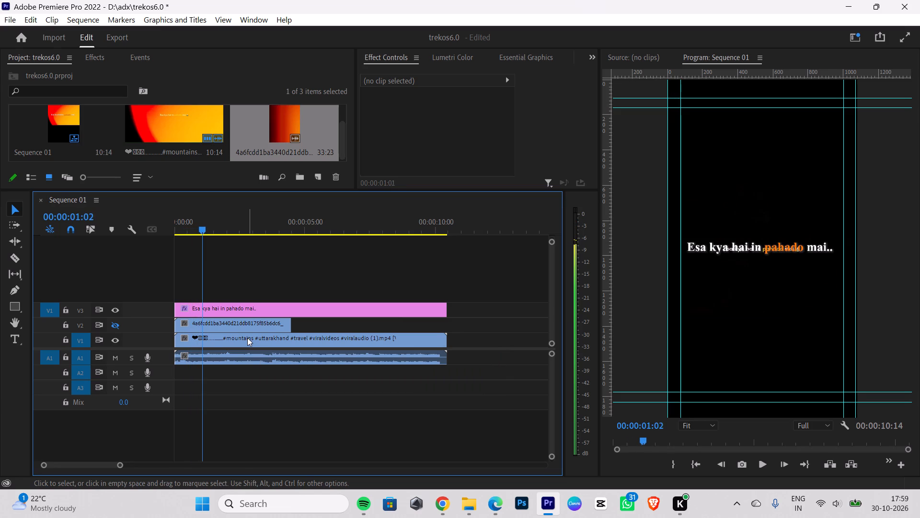
key(Right)
key(Right)
key(Right)
key(Right)
key(Right)
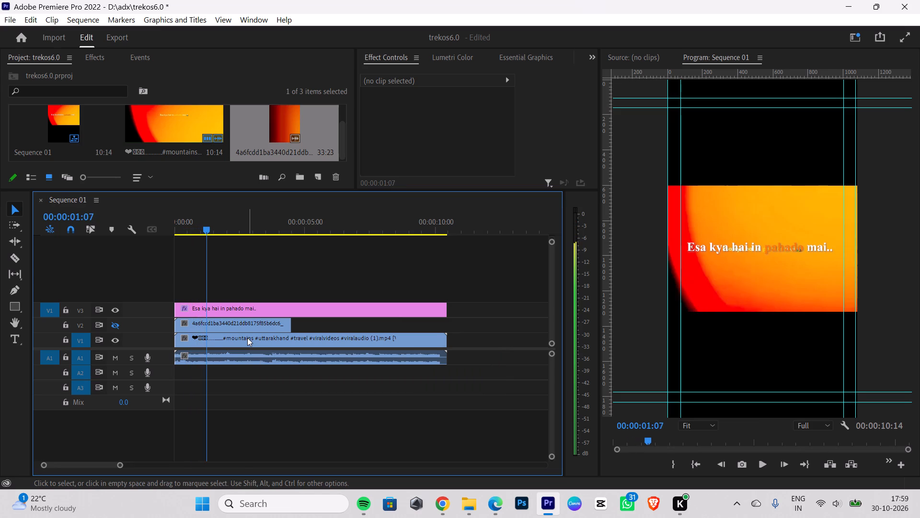
key(Right)
key(Right)
key(Right)
key(Right)
key(Right)
key(Right)
key(Right)
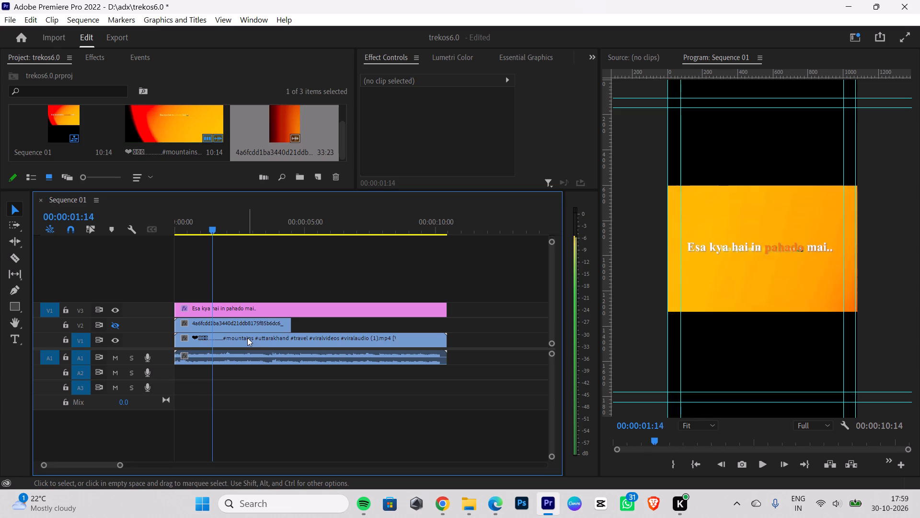
key(Right)
key(Right)
key(Right)
key(Right)
key(Right)
key(Right)
key(Right)
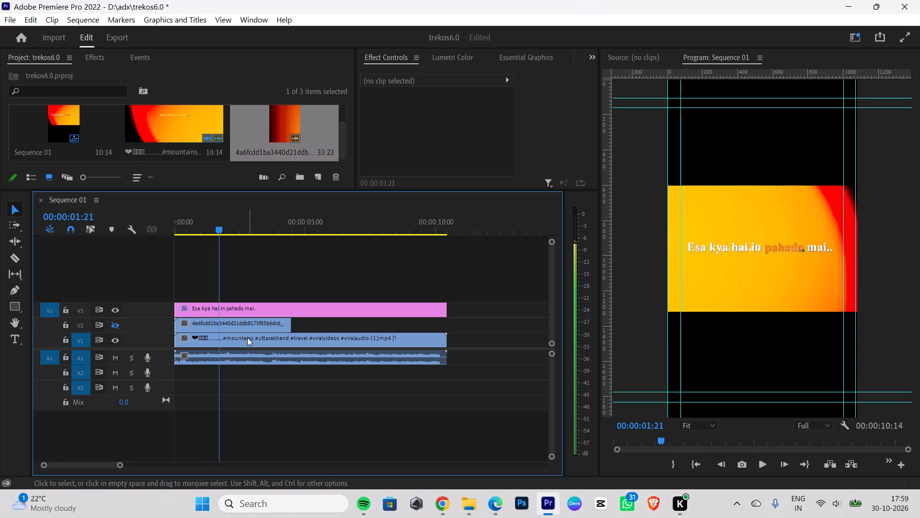
key(Right)
key(Right)
key(Right)
key(Right)
key(Right)
key(Right)
key(Right)
key(Right)
key(Right)
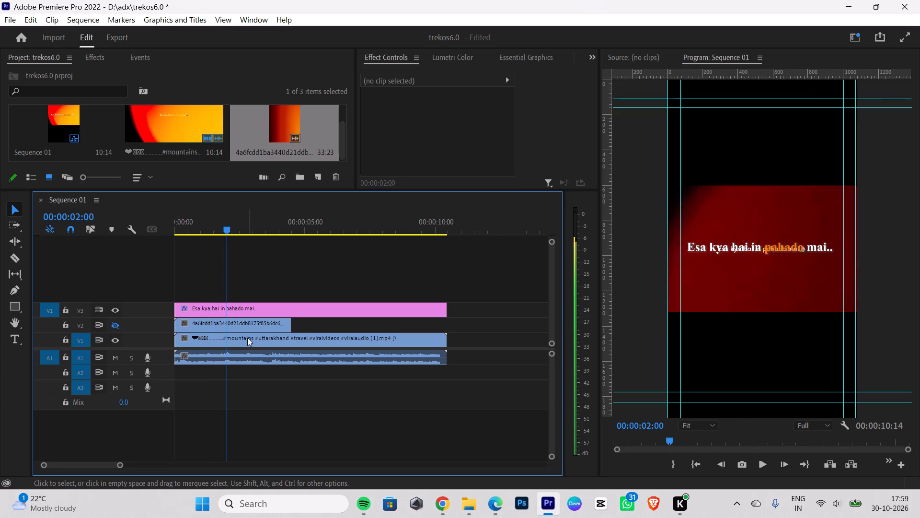
key(Right)
key(Right)
key(Right)
key(Right)
key(Right)
key(Right)
key(Right)
key(Right)
key(Right)
key(Right)
key(Right)
key(Right)
key(Right)
key(Right)
key(Right)
key(Right)
key(Right)
key(Right)
key(Right)
key(Right)
key(Right)
key(Right)
key(Right)
key(Right)
key(Right)
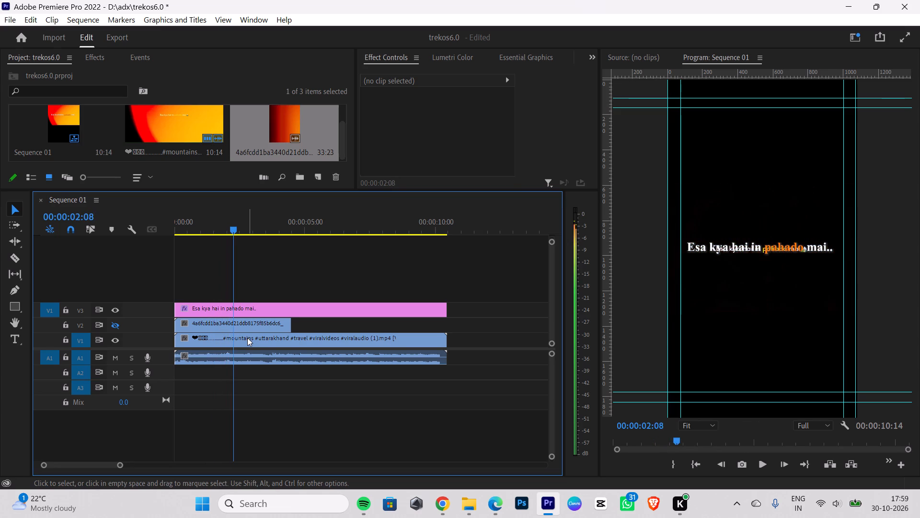
key(Right)
key(Right)
key(Right)
key(Right)
key(Right)
key(Right)
key(Right)
key(Right)
key(Right)
key(Right)
key(Right)
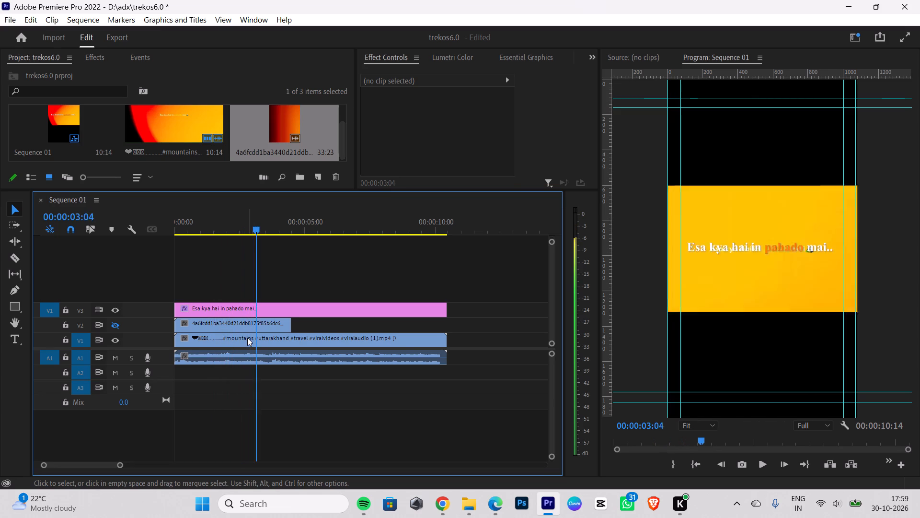
key(Right)
key(Right)
key(Right)
key(Right)
key(Right)
key(Right)
key(Right)
key(Right)
key(Right)
key(Right)
key(Right)
key(Right)
key(Right)
key(Right)
key(Right)
key(Right)
key(Right)
key(Right)
key(Right)
key(Right)
key(Right)
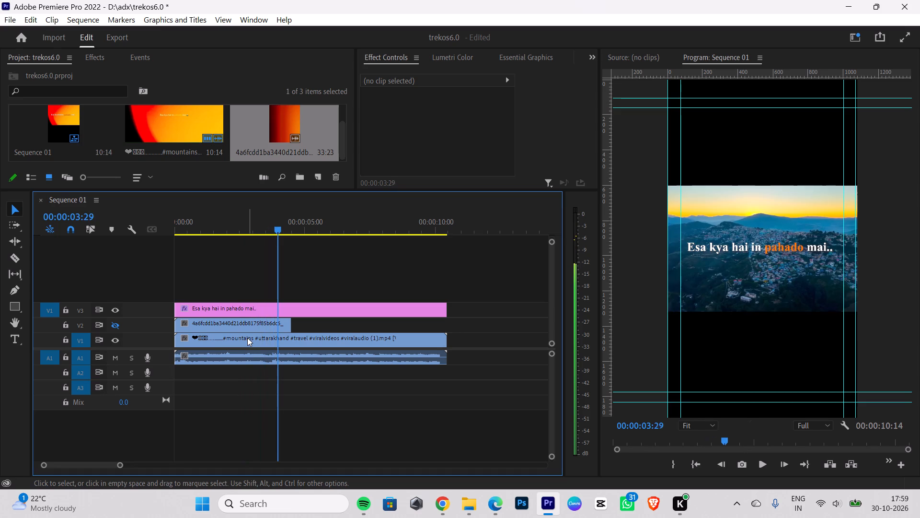
Split the red-orange background clip on track V2 at 00:00:03:26, where the mountain shot begins, and delete the part after the cut.
key(Left)
key(Left)
key(Left)
key(Left)
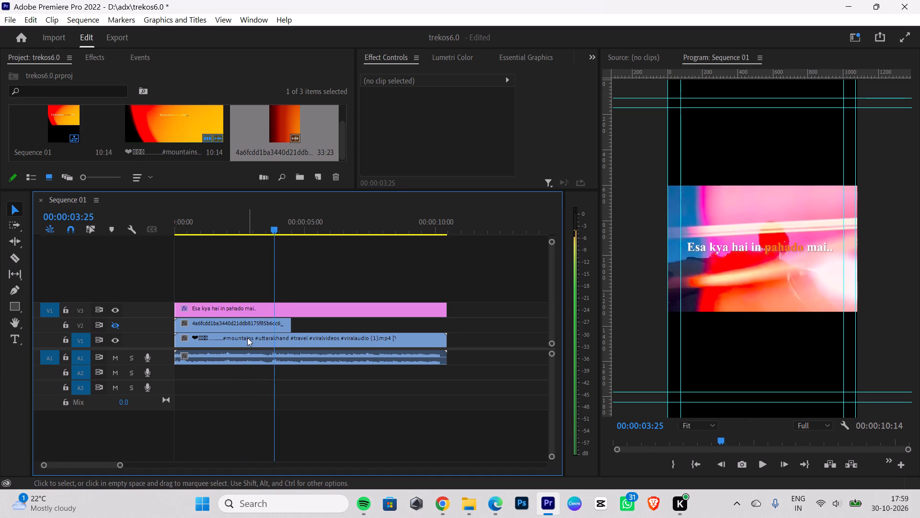
key(Left)
key(Right)
key(Right)
key(Left)
key(Left)
key(Right)
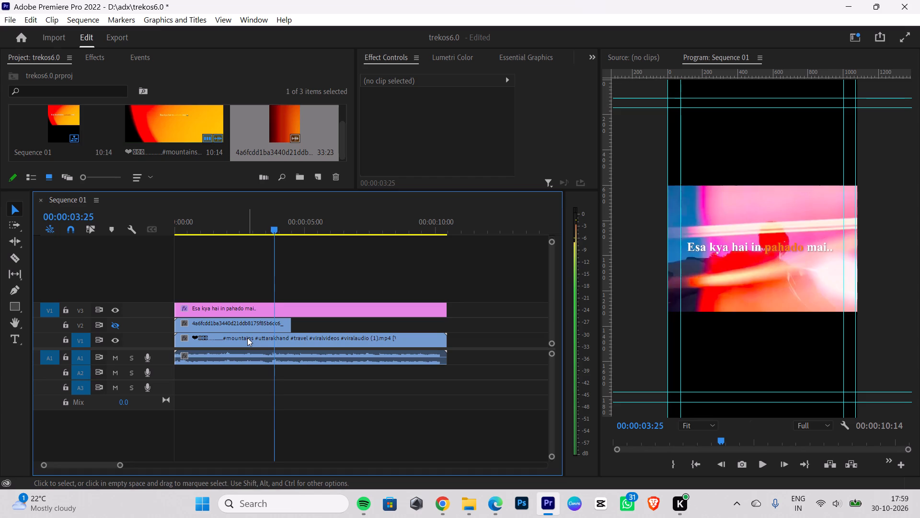
key(Right)
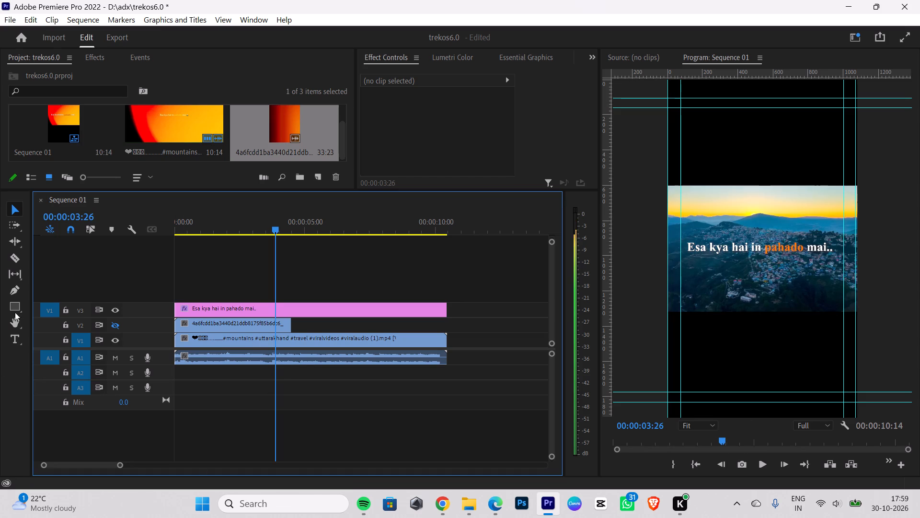
click(17, 256)
click(276, 322)
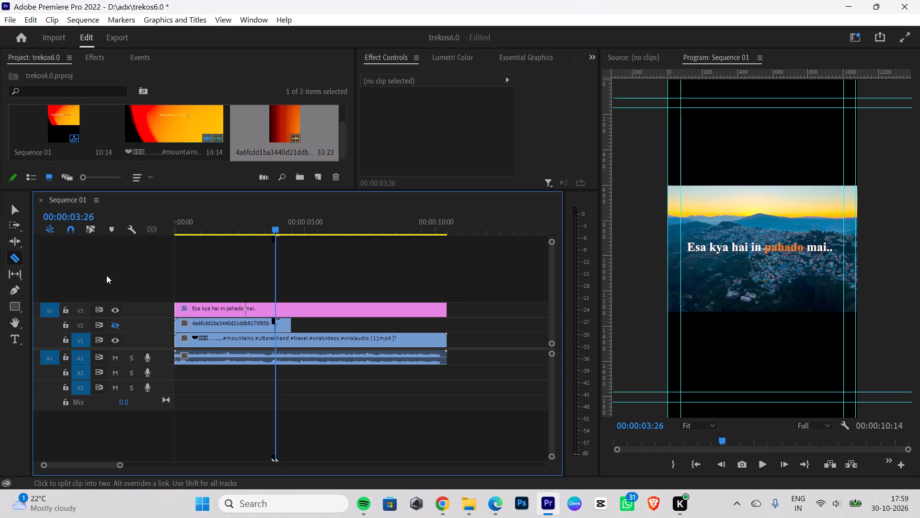
click(12, 211)
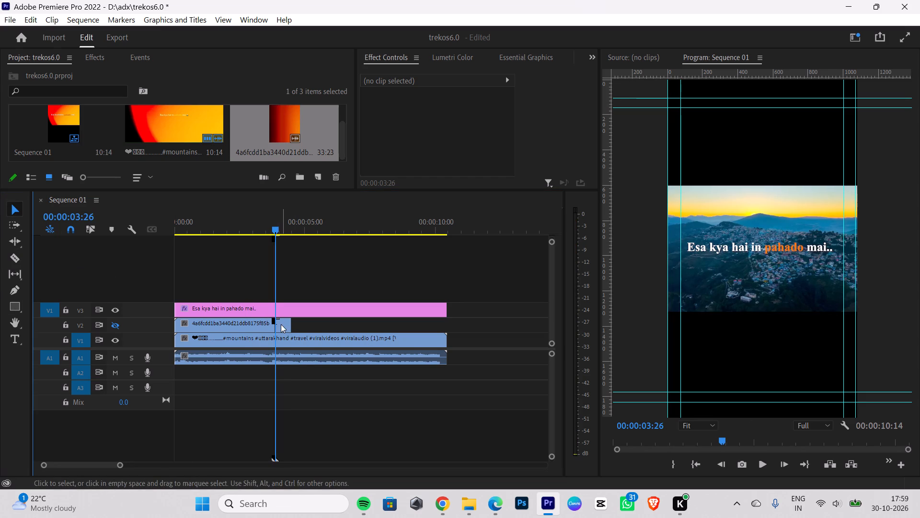
click(281, 324)
key(BackSpace)
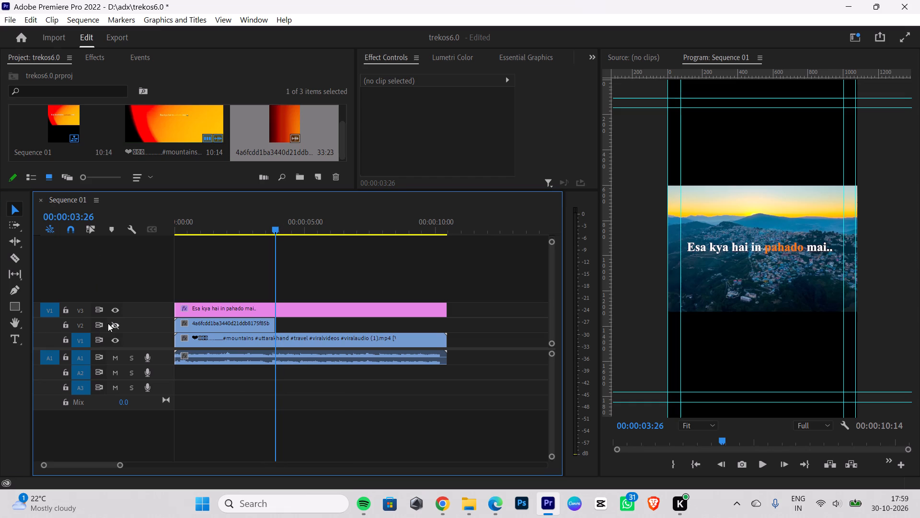
Turn the output of track V2 back on, return the playhead to 00:00:00:00, and turn off the output of track V1.
click(112, 326)
drag(278, 222, 107, 250)
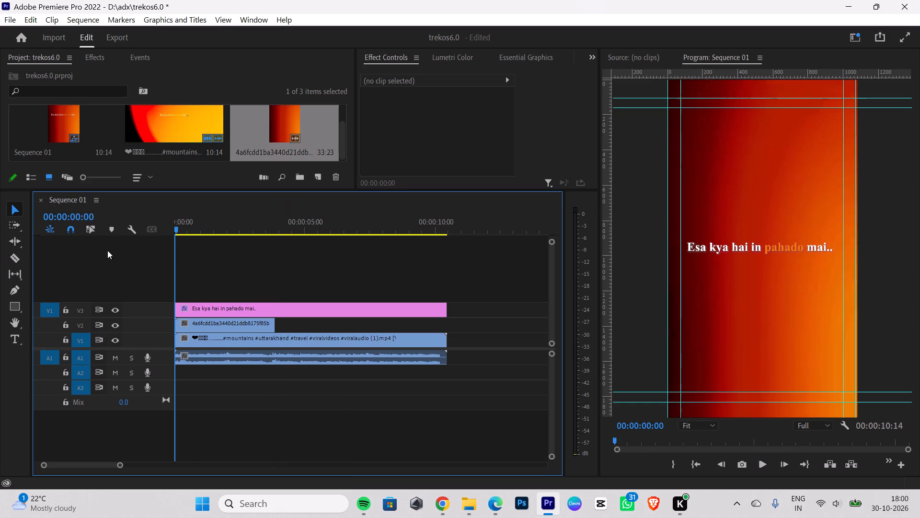
drag(107, 250, 87, 257)
click(111, 337)
Set the speed of the red-orange background clip on track V2 to 250%.
click(208, 322)
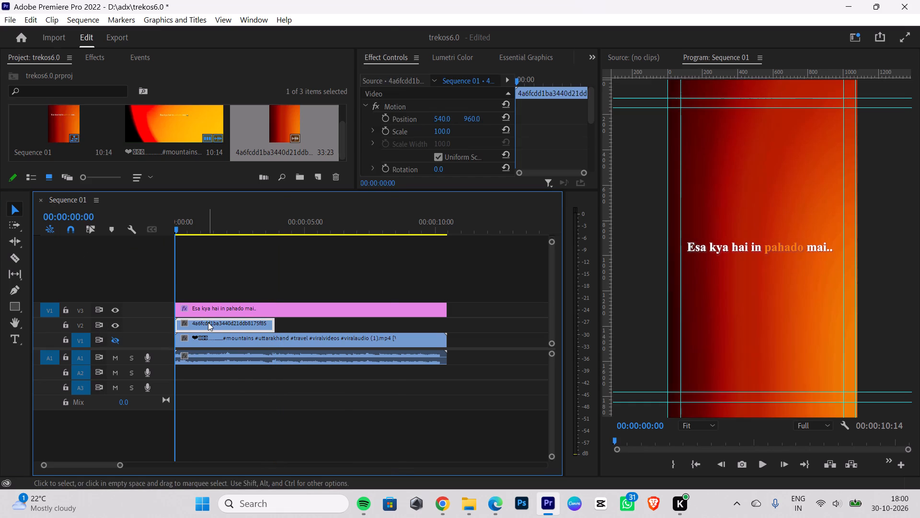
right_click(208, 322)
click(278, 364)
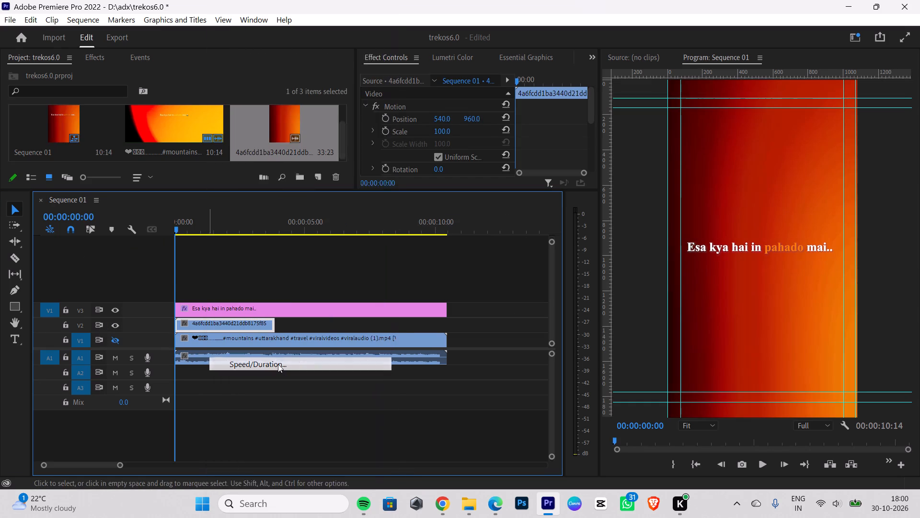
click(465, 208)
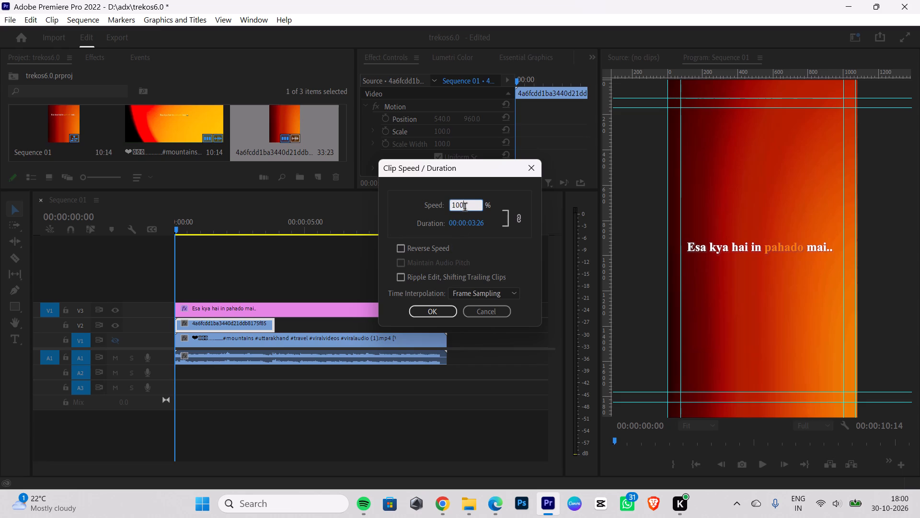
key(BackSpace)
text(250)
key(BackSpace)
key(BackSpace)
key(BackSpace)
key(BackSpace)
key(BackSpace)
key(BackSpace)
key(BackSpace)
key(BackSpace)
key(BackSpace)
key(BackSpace)
key(BackSpace)
key(BackSpace)
key(2)
text(50)
key(Return)
Play the sped-up hook from the start and check frame by frame around 00:00:03:24 where the background should end.
key(space)
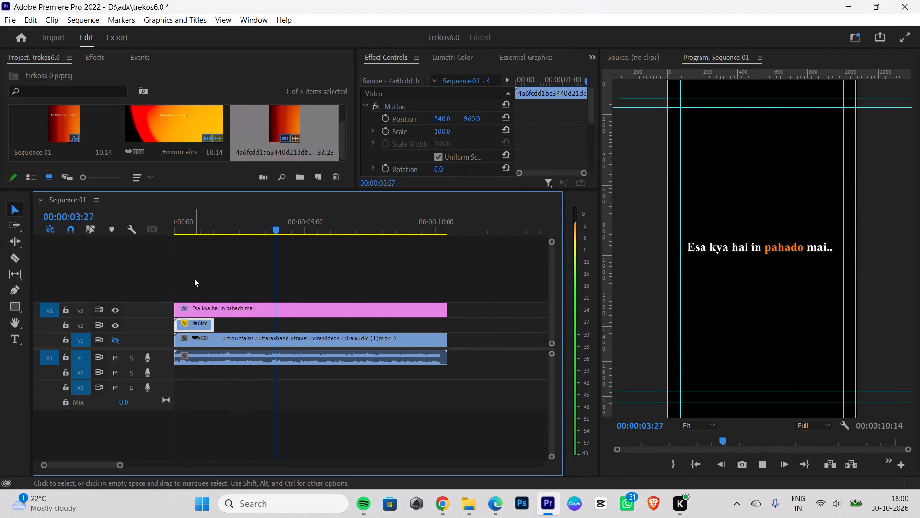
key(space)
drag(288, 229, 279, 232)
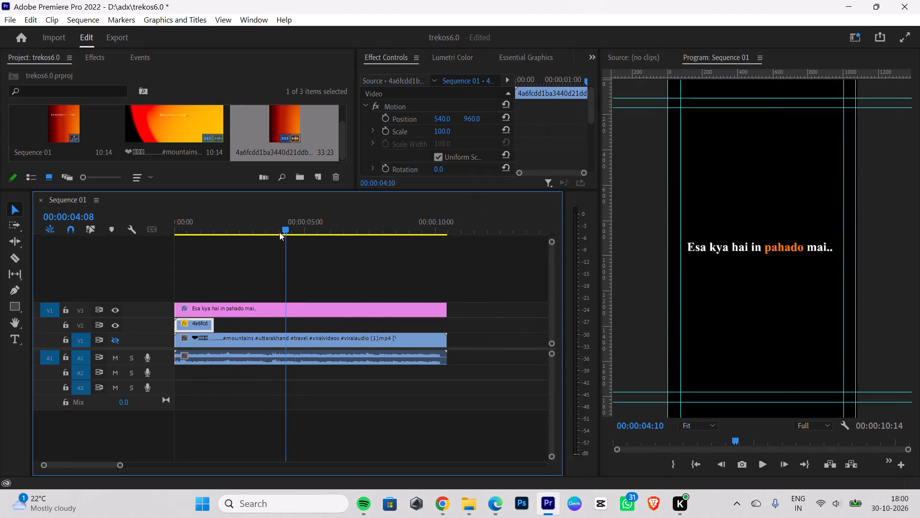
drag(279, 232, 122, 245)
key(space)
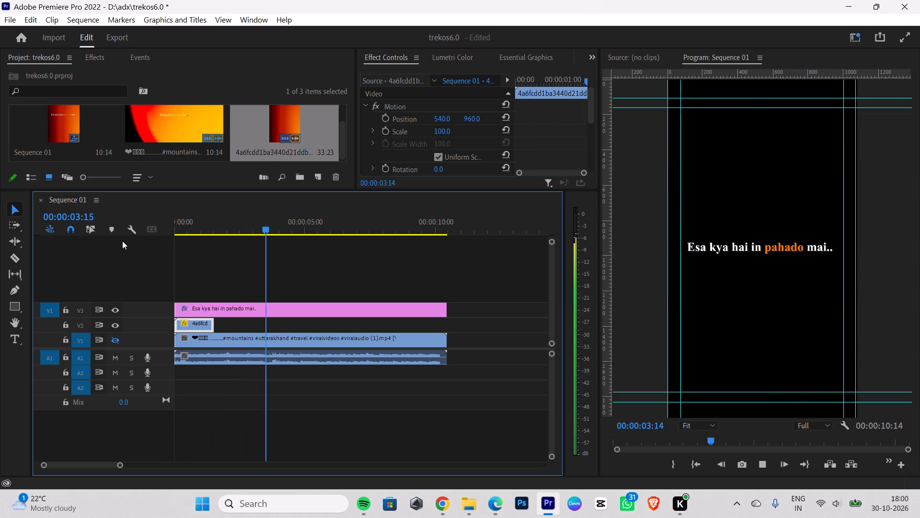
key(space)
key(Right)
key(Right)
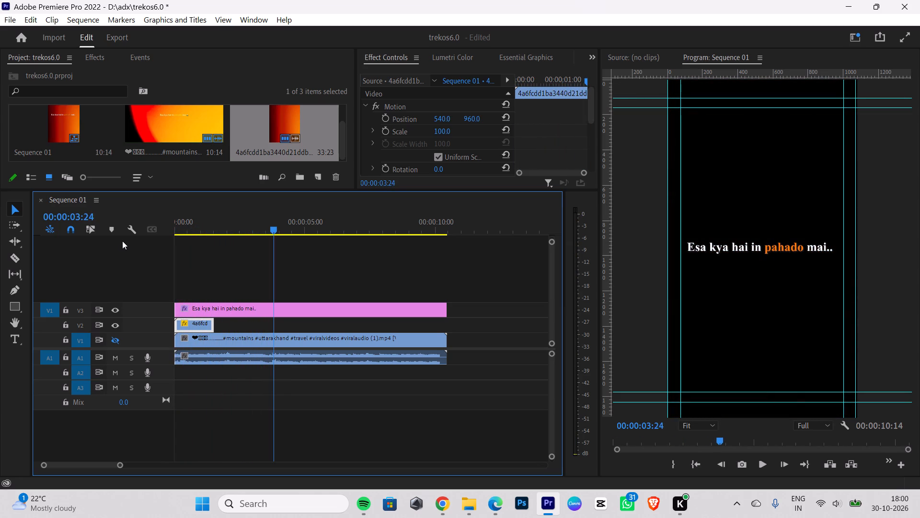
key(Left)
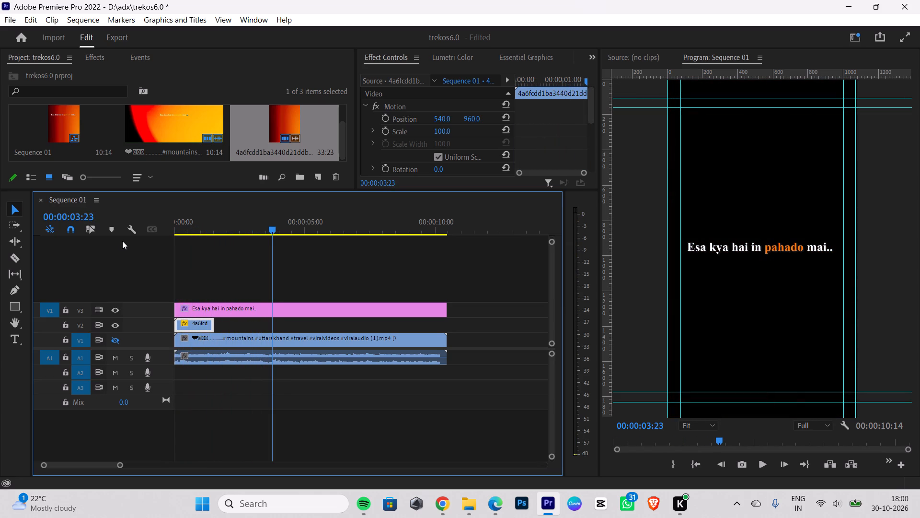
key(Right)
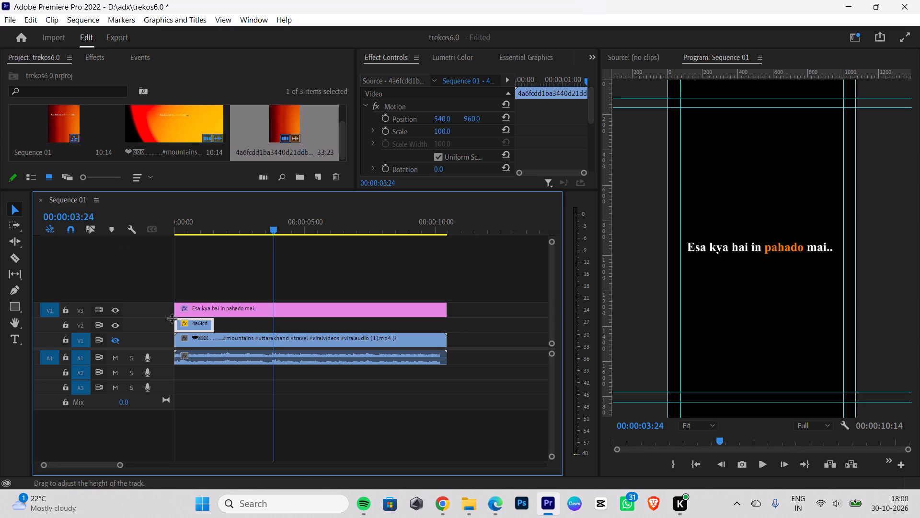
Duplicate the sped-up red-orange background clip twice on track V2, placing the copies end to end directly after the original.
click(195, 330)
key(ctrl+c)
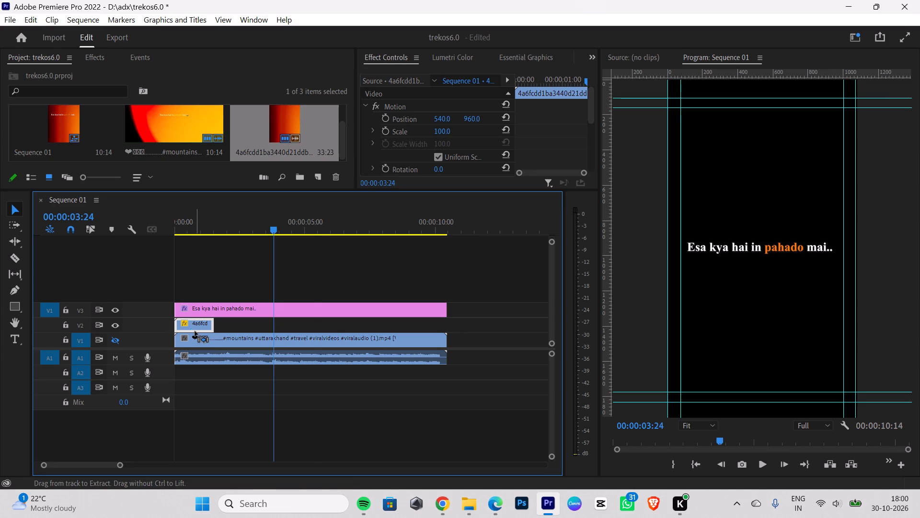
key(ctrl+v)
drag(291, 326, 239, 327)
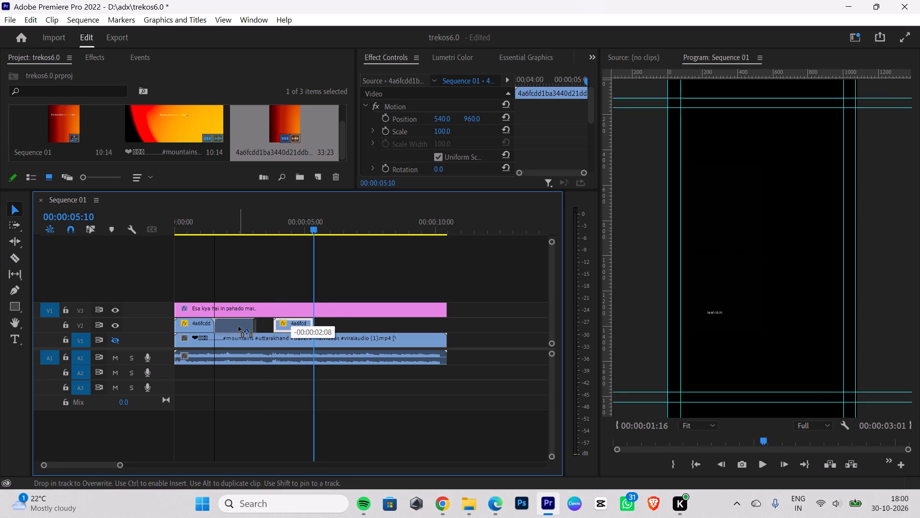
drag(239, 327, 234, 327)
key(ctrl+v)
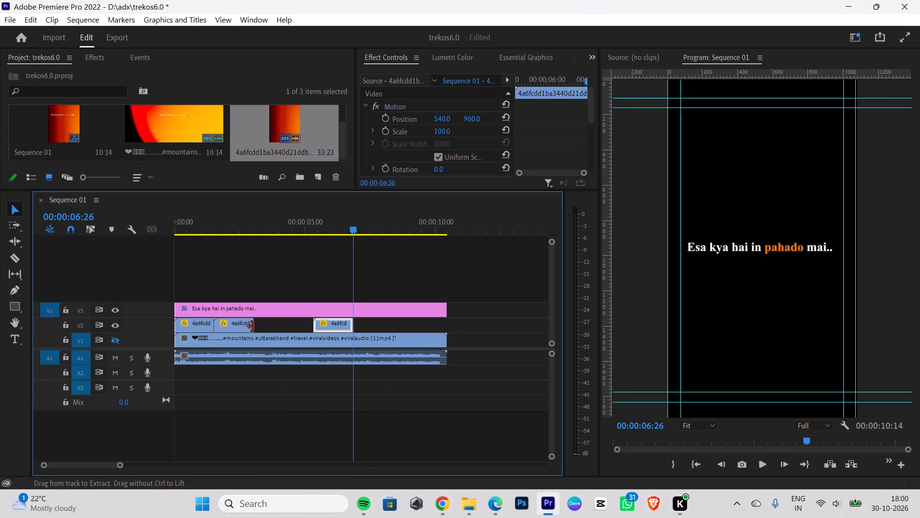
drag(326, 327, 271, 328)
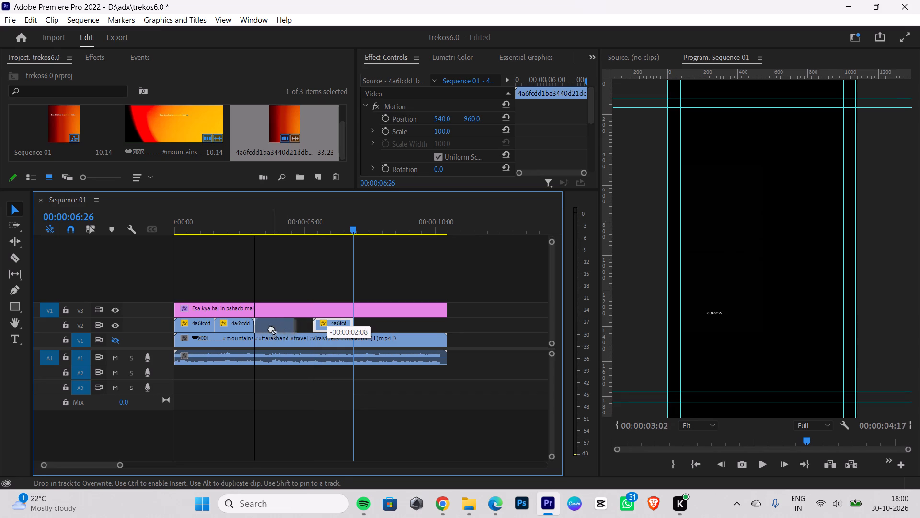
drag(271, 328, 271, 330)
Play the repeated background from the start and examine the third copy frame by frame to find where the opening hook should end.
drag(356, 227, 46, 247)
key(space)
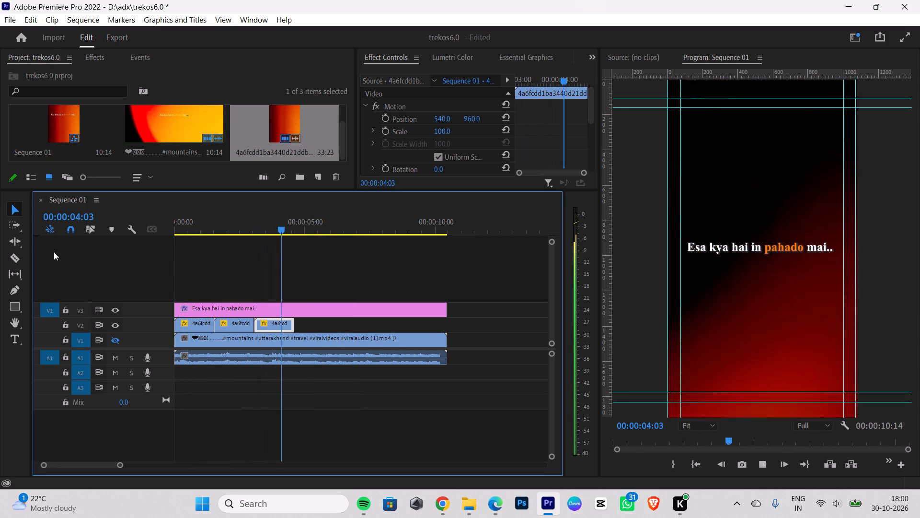
key(space)
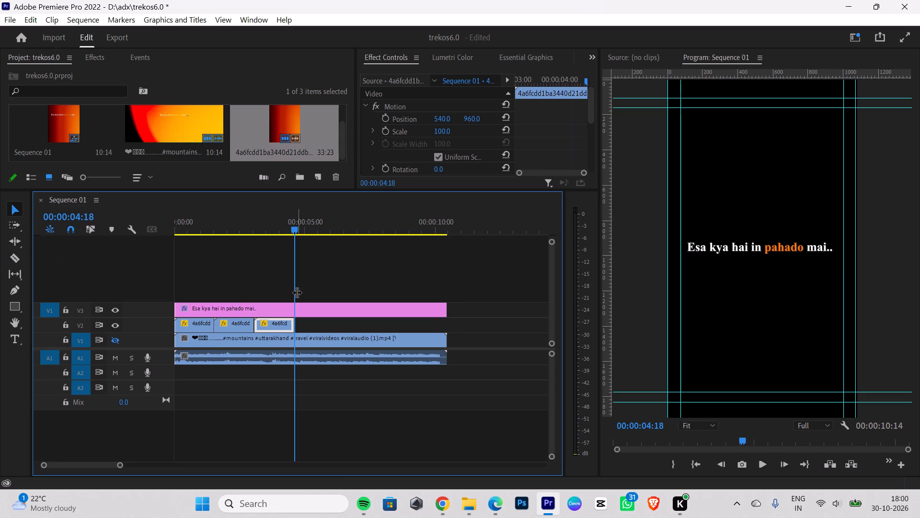
key(Left)
key(Left)
key(Left)
key(Left)
key(Left)
key(Left)
key(Left)
key(Left)
key(Left)
key(Left)
key(Left)
key(Left)
key(Left)
key(Left)
key(Left)
key(Left)
key(Left)
key(Left)
key(Left)
key(Left)
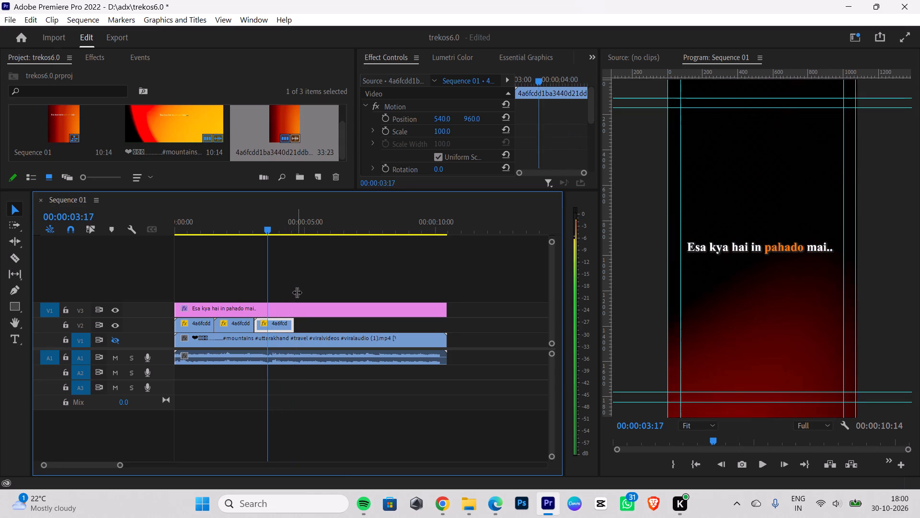
key(Left)
key(Left)
key(Left)
key(Left)
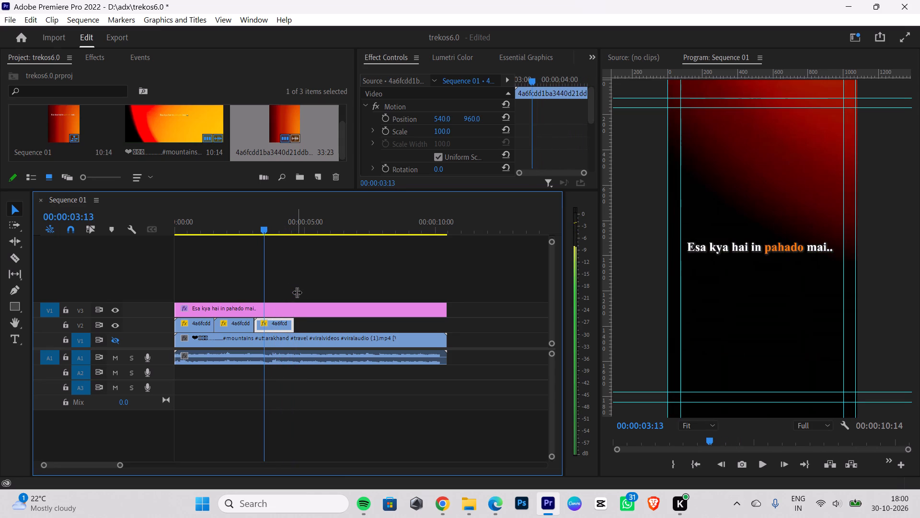
key(Right)
key(Right)
key(Right)
key(Right)
key(Right)
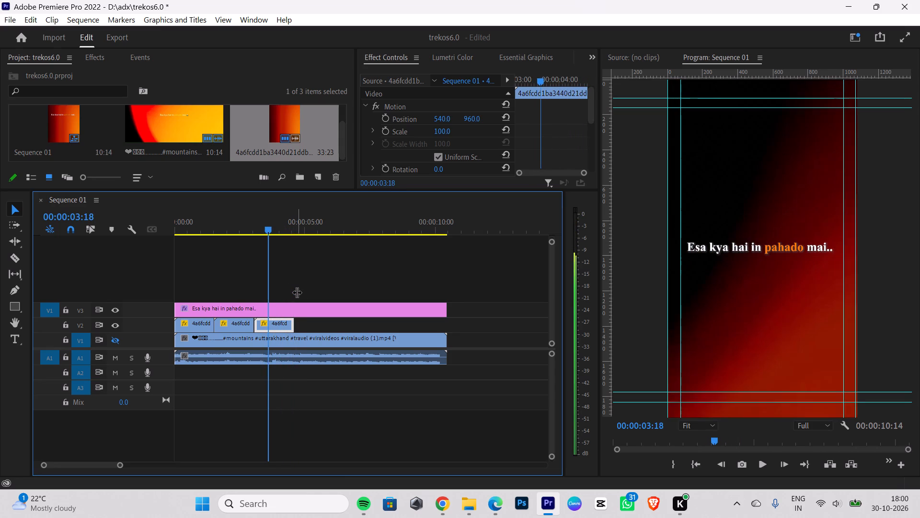
key(Right)
key(Right)
key(Right)
key(Right)
key(Right)
key(Right)
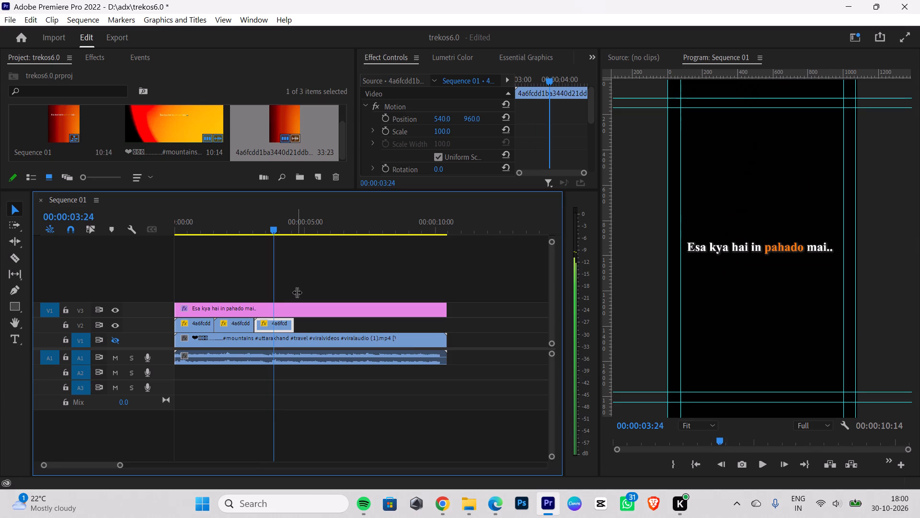
key(Right)
key(Right)
key(Left)
key(Left)
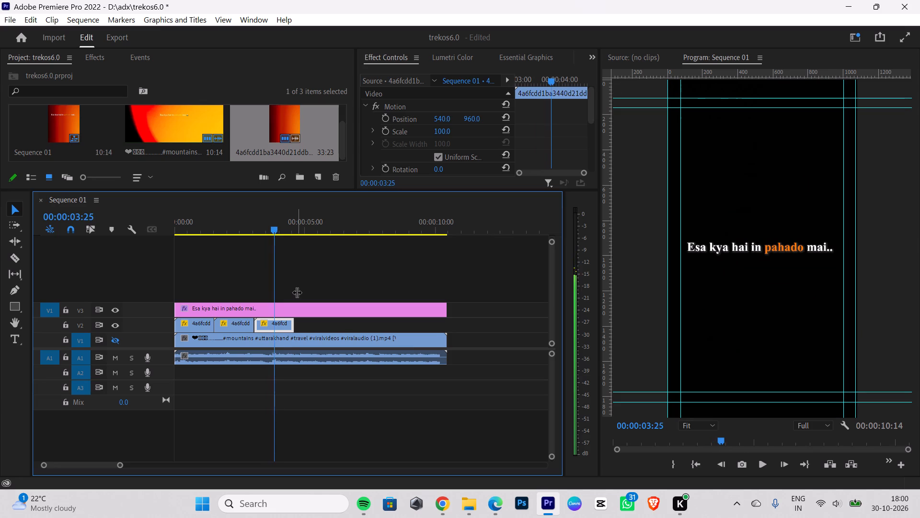
Split the third background copy on track V2 at 00:00:03:21 and delete the part after the cut.
key(Left)
key(Left)
key(Left)
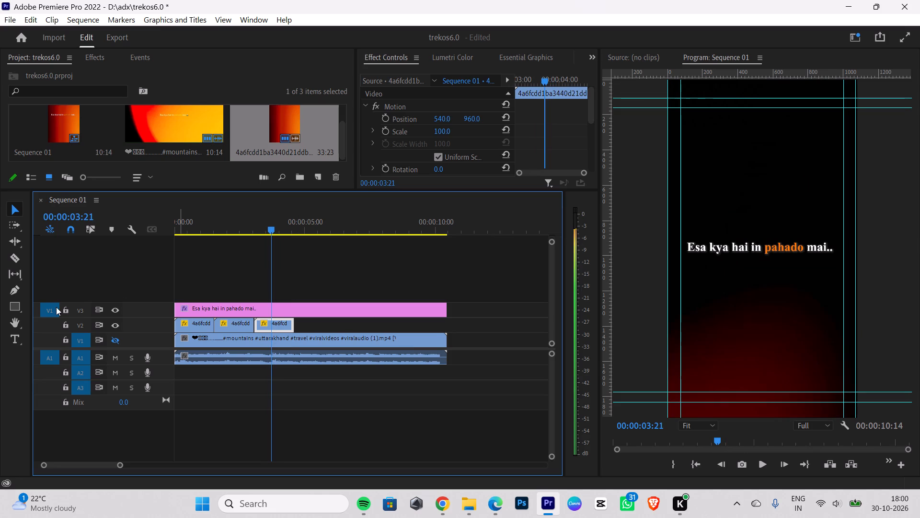
click(21, 259)
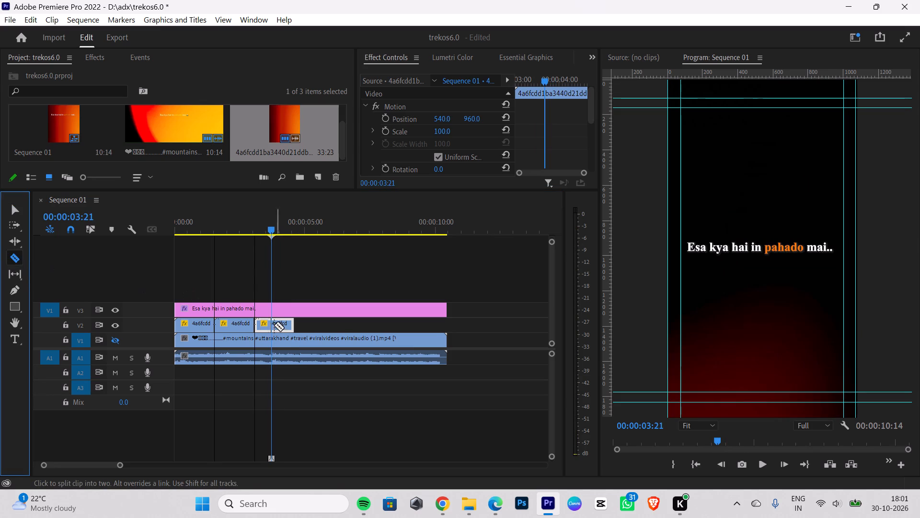
click(271, 323)
click(13, 210)
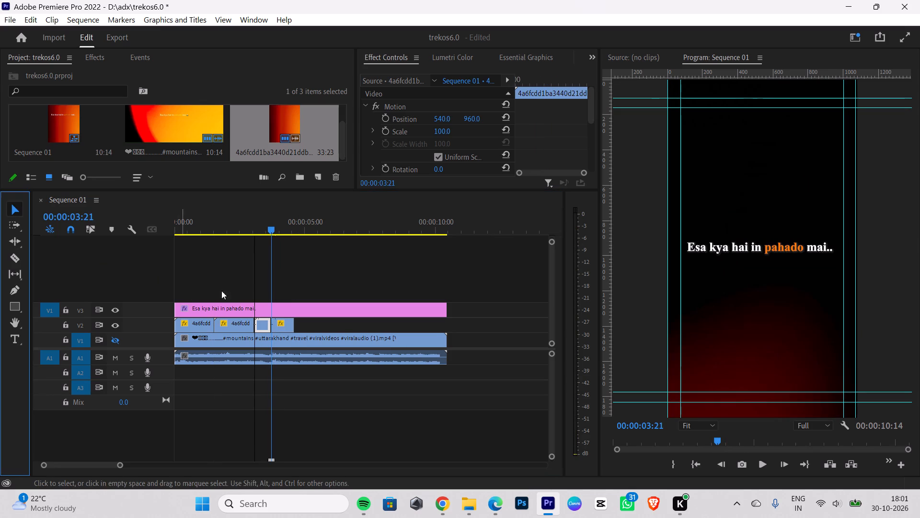
click(286, 321)
key(BackSpace)
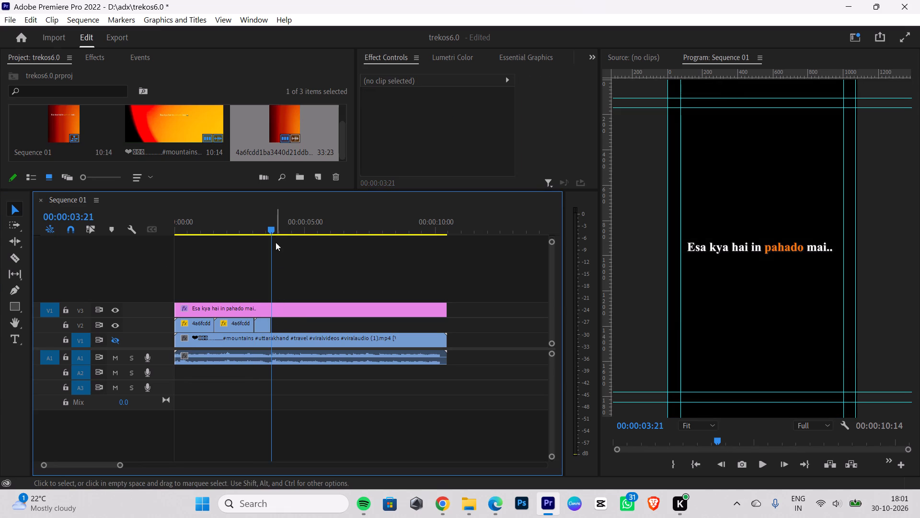
Play the sequence repeatedly from the start to check the trimmed background against the audio and the text.
drag(271, 226, 68, 271)
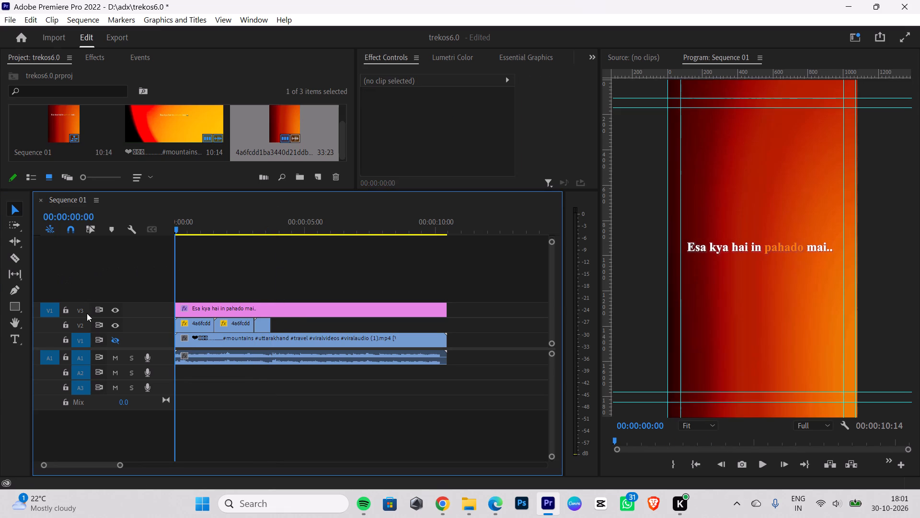
key(space)
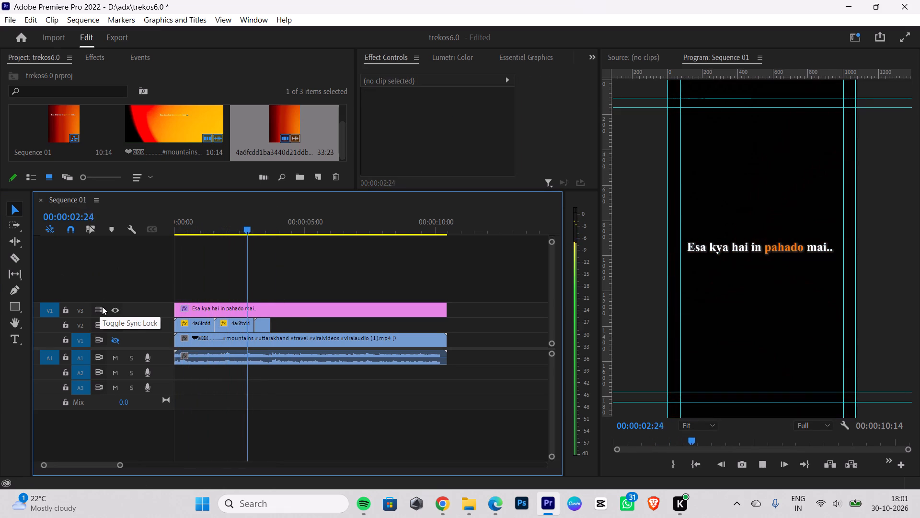
key(space)
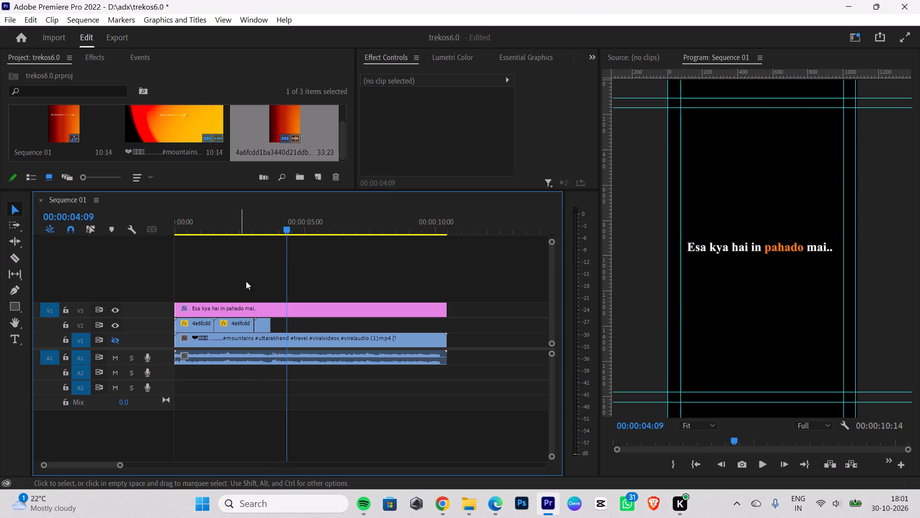
drag(287, 232, 22, 241)
key(space)
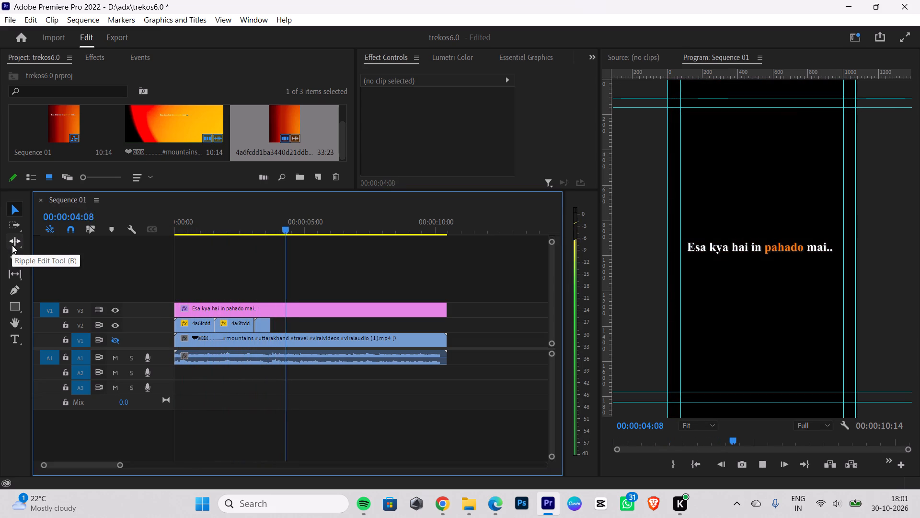
key(space)
drag(294, 229, 0, 269)
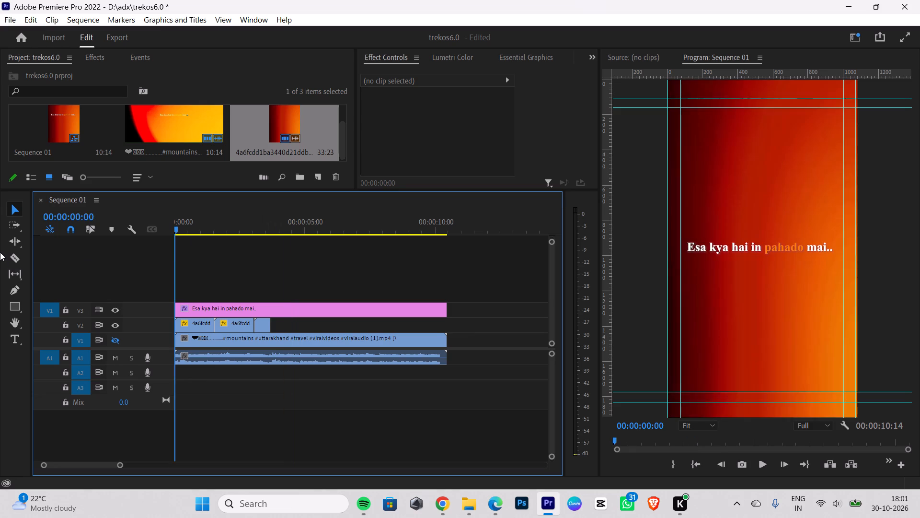
key(space)
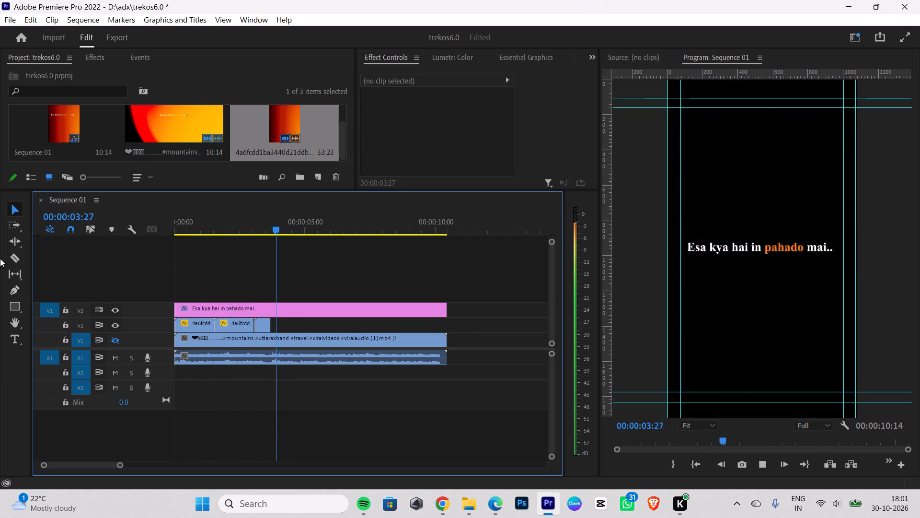
key(space)
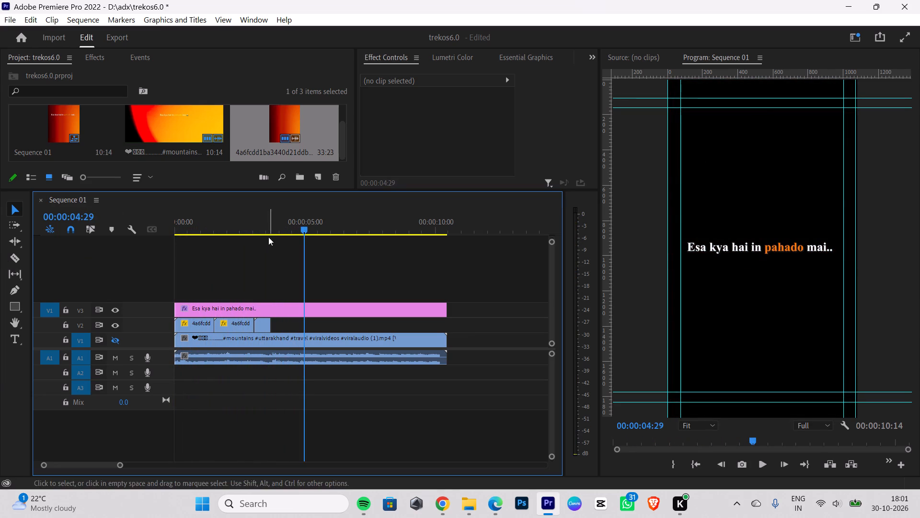
Compare the end of the V2 background with the reference clip frame by frame from 00:00:02:28 to 00:00:03:24, showing track V1 only for this check.
drag(300, 229, 248, 231)
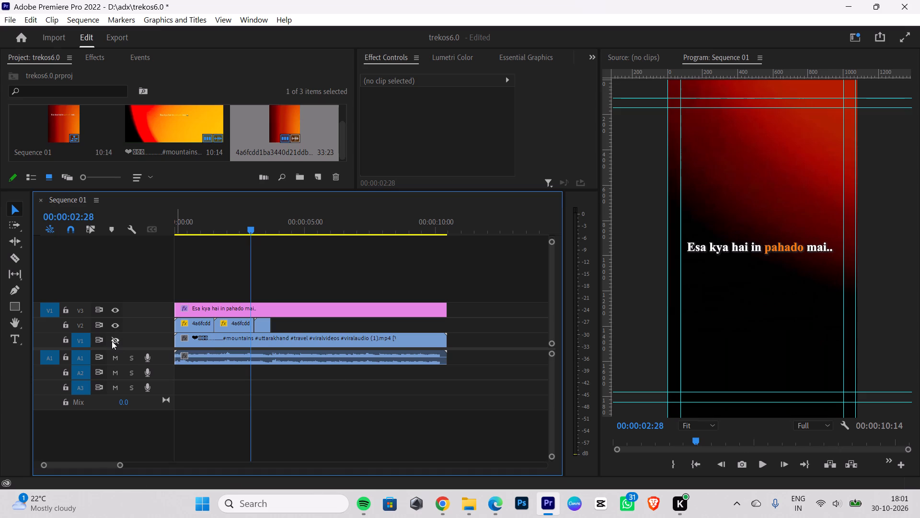
click(112, 341)
key(Right)
key(Right)
key(Right)
key(Right)
key(Right)
key(Right)
key(Right)
key(Right)
key(Right)
key(Right)
key(Right)
key(Right)
key(Right)
key(Right)
key(Right)
key(Right)
key(Right)
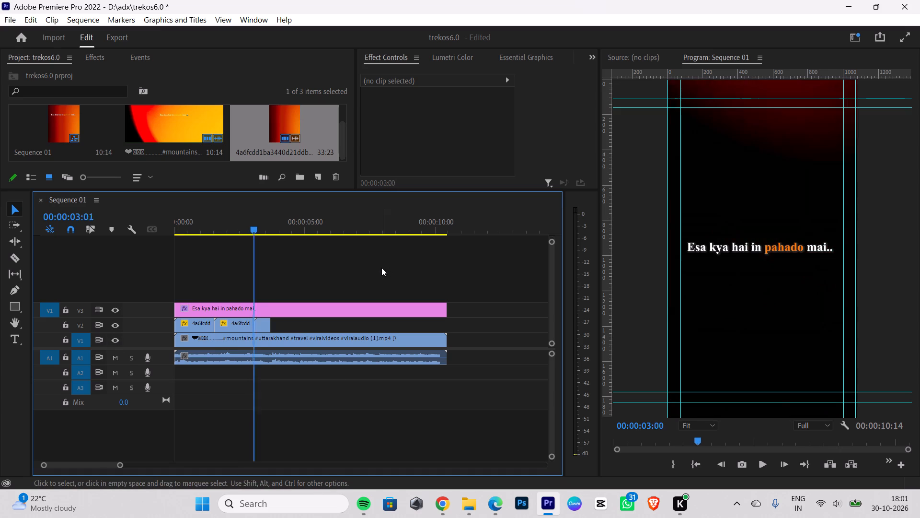
key(Right)
key(Right)
key(Right)
key(Right)
key(Right)
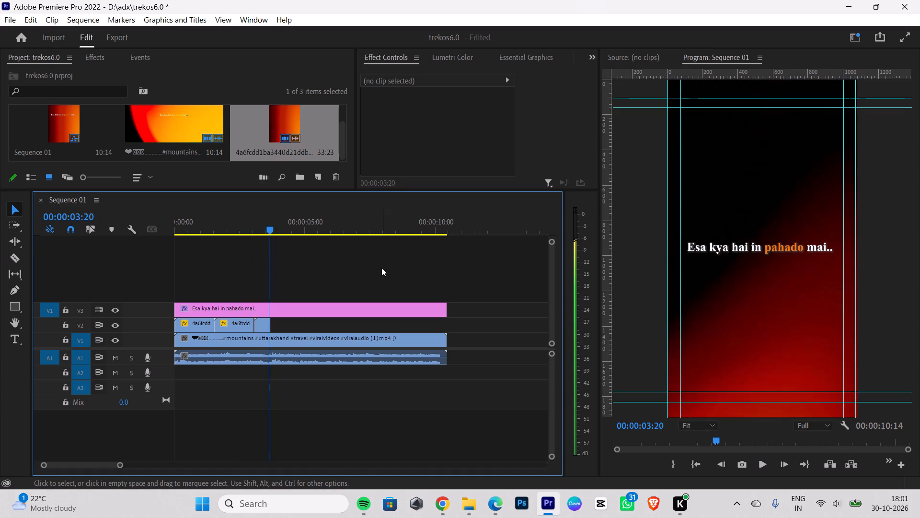
key(Right)
key(Right)
key(Right)
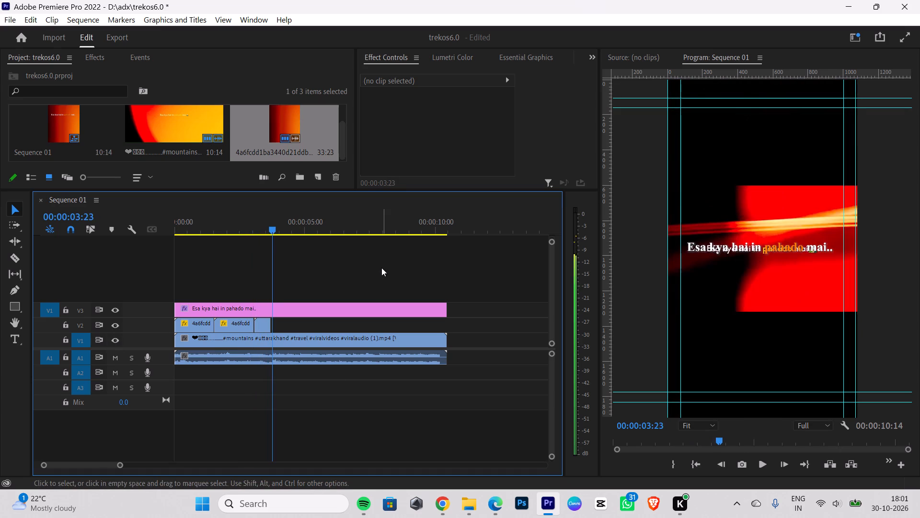
key(Right)
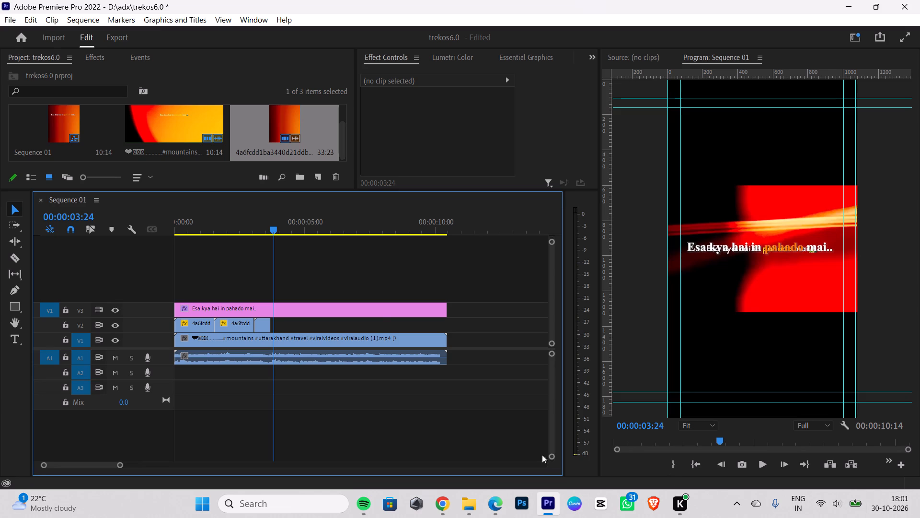
click(114, 339)
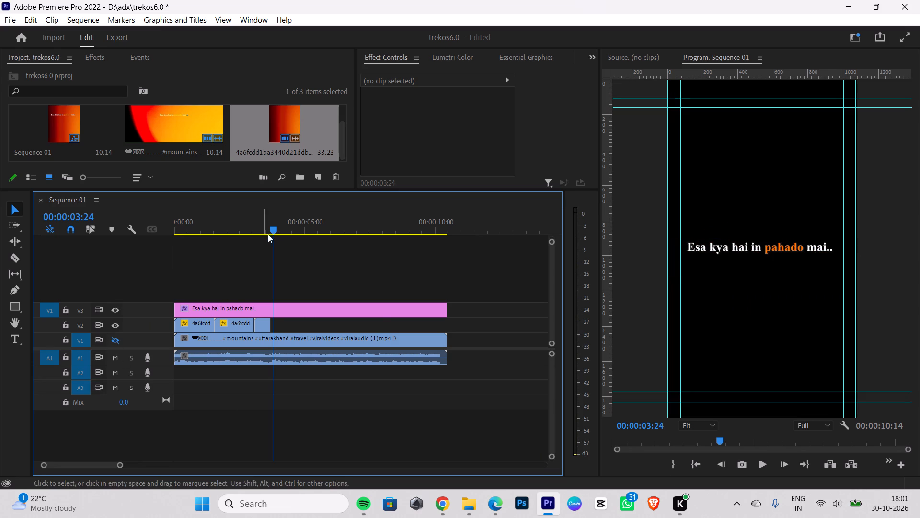
Play the hook from the start and extend the end of the third background copy on V2 to 00:00:03:24.
drag(271, 232, 86, 275)
key(space)
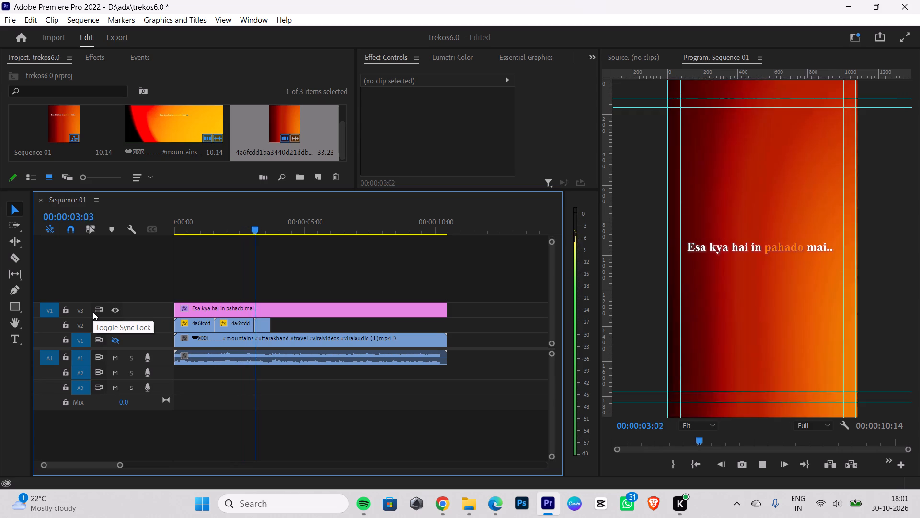
key(space)
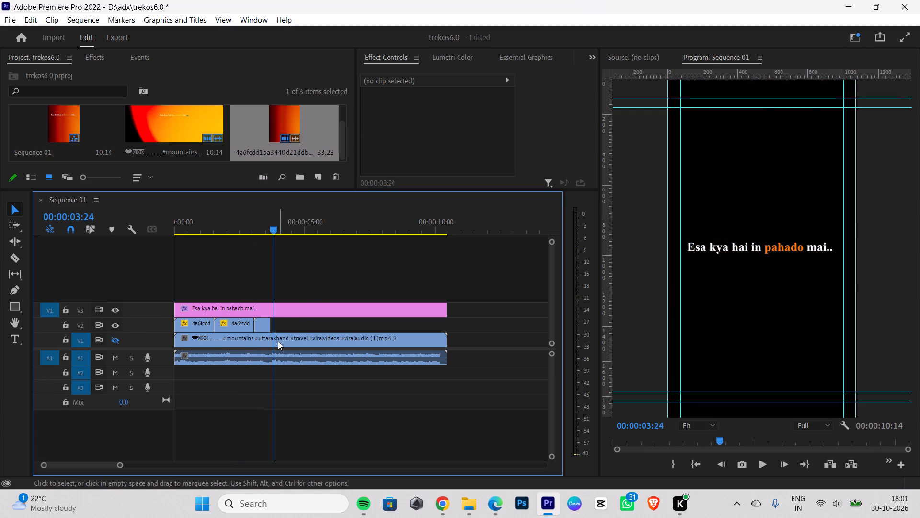
click(270, 322)
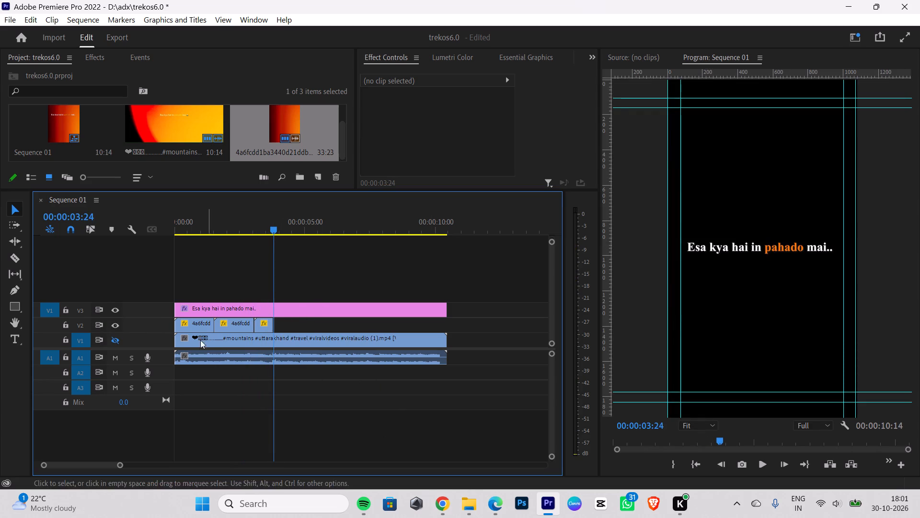
Show track V1 again and check the reference clip frame by frame up to 00:00:03:27.
click(118, 342)
key(Right)
key(Right)
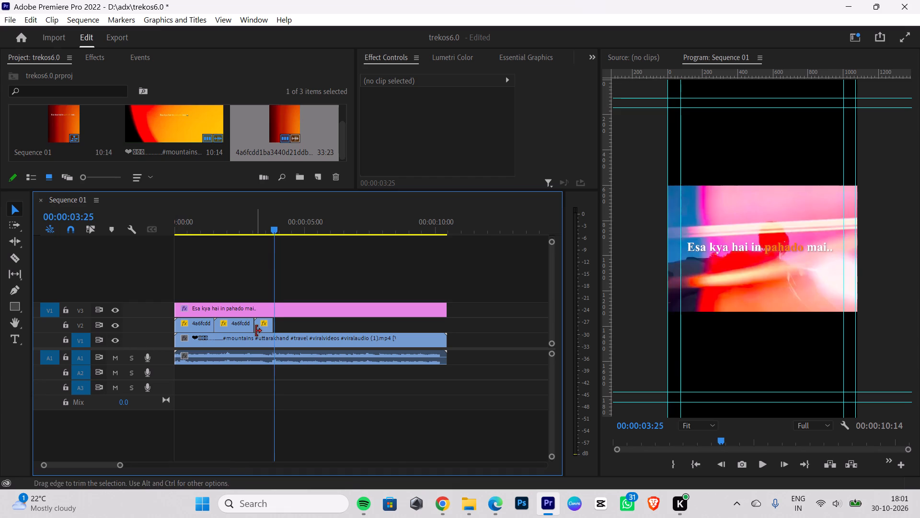
key(Right)
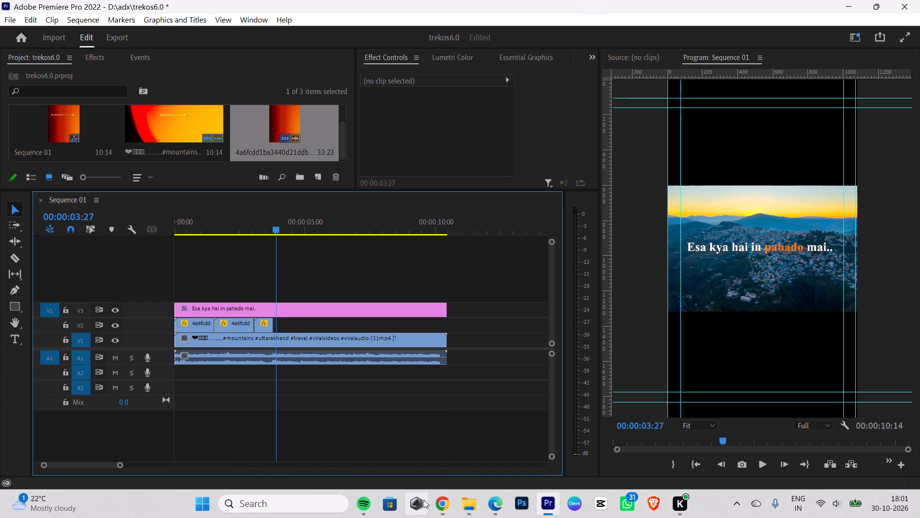
Import the snowy-mountain house video a4a8d5b5b60083efa3cc3e4762fc3c99_720w from the Downloads folder into the Premiere Pro project.
click(444, 509)
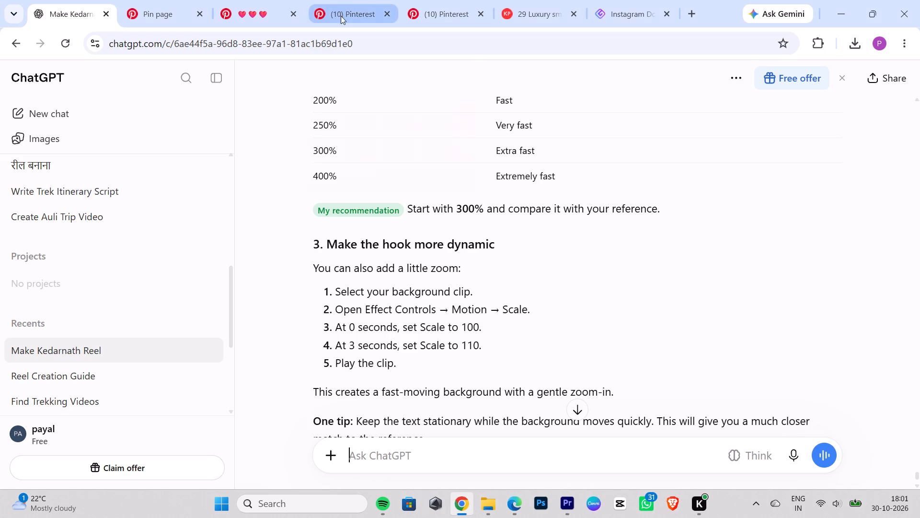
click(488, 510)
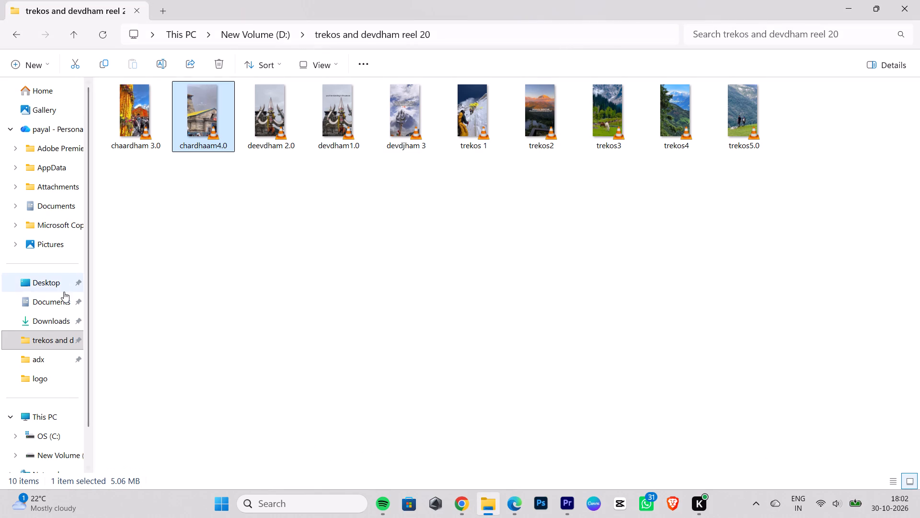
click(41, 326)
scroll(619, 215, down, 3)
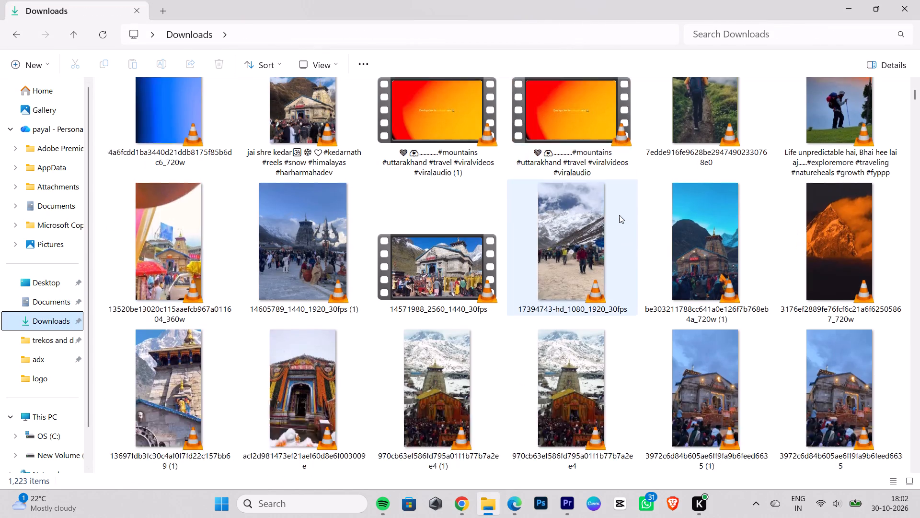
scroll(619, 215, down, 4)
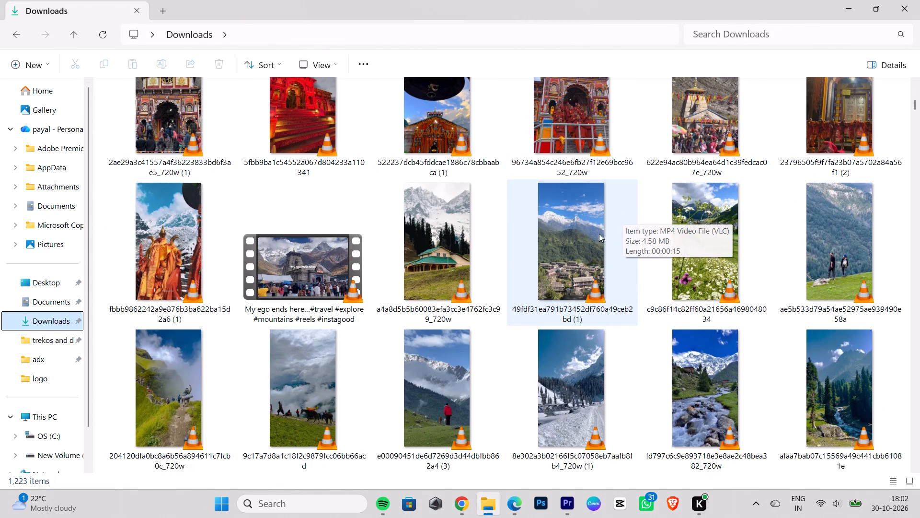
drag(439, 236, 528, 424)
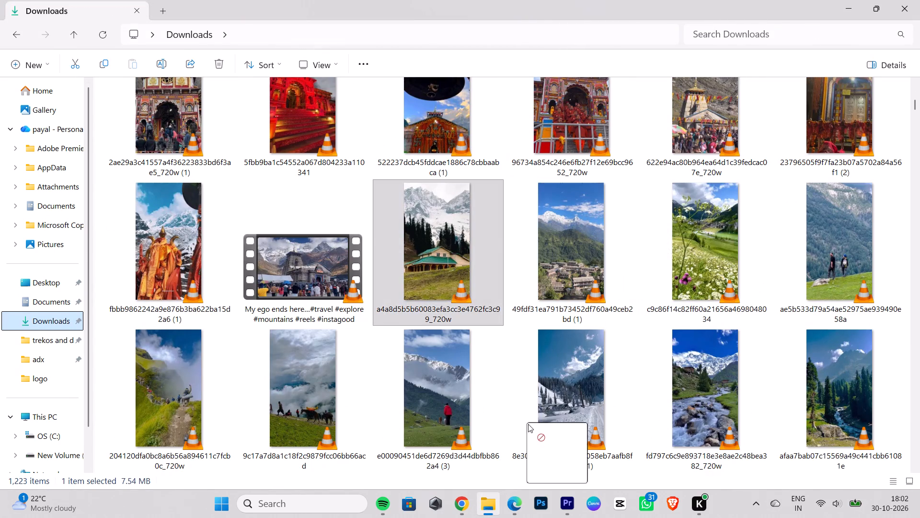
drag(528, 424, 286, 139)
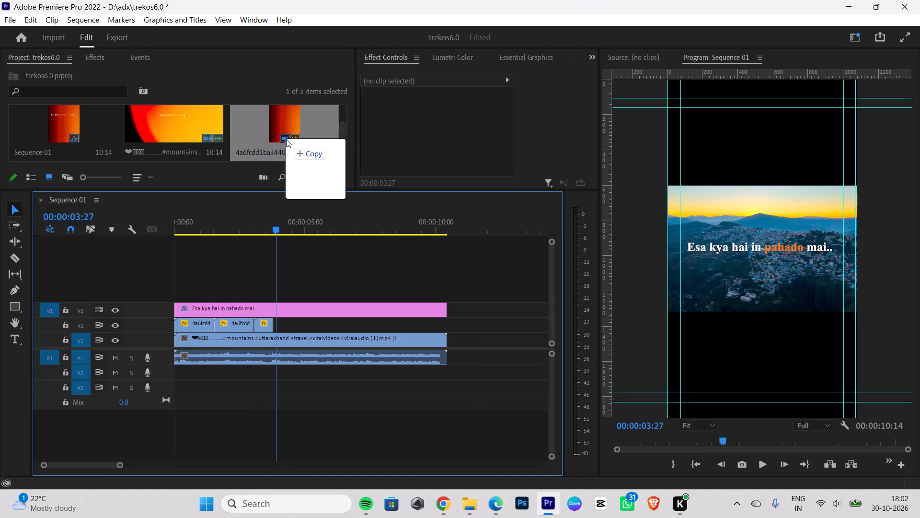
drag(286, 139, 260, 116)
Place the imported mountain-house clip on track V2 after the end of the reference clip and delete its audio.
drag(284, 132, 492, 331)
click(523, 355)
key(BackSpace)
Move the mountain-house clip on V2 so it starts directly after the third background copy.
drag(519, 328, 463, 324)
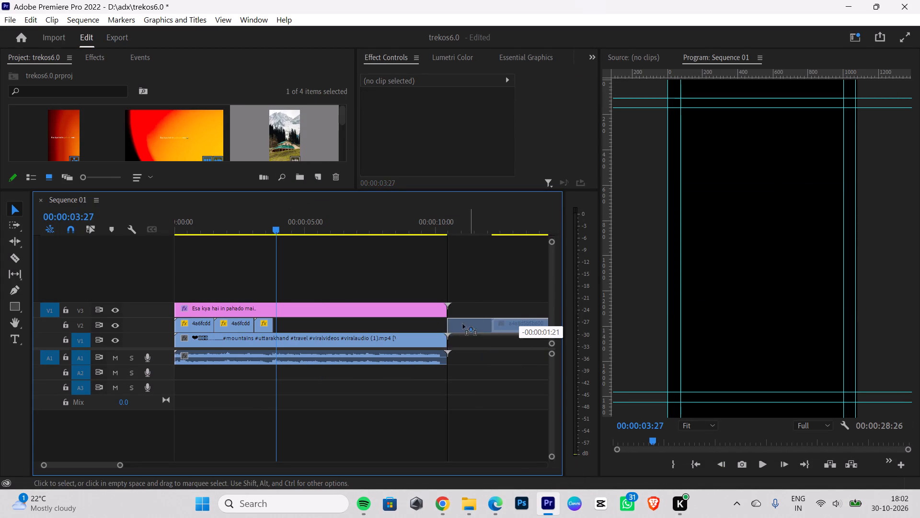
drag(463, 324, 307, 324)
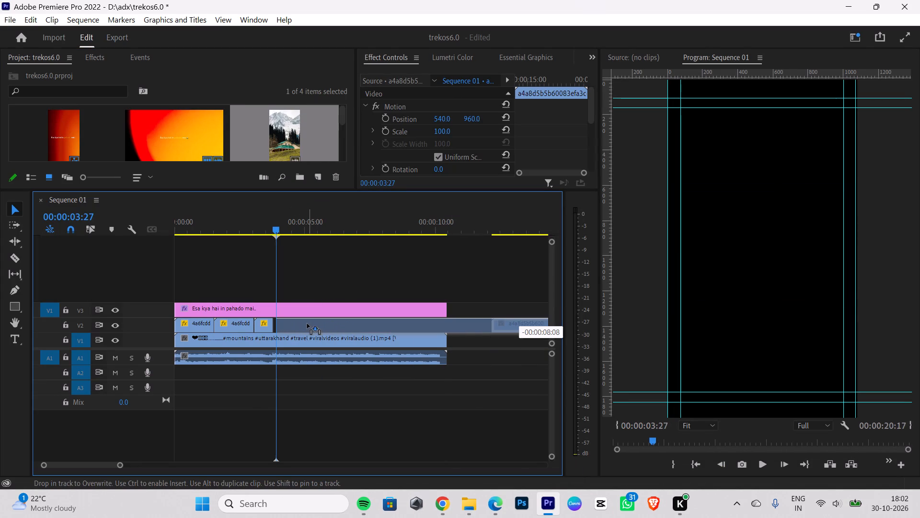
drag(307, 324, 302, 324)
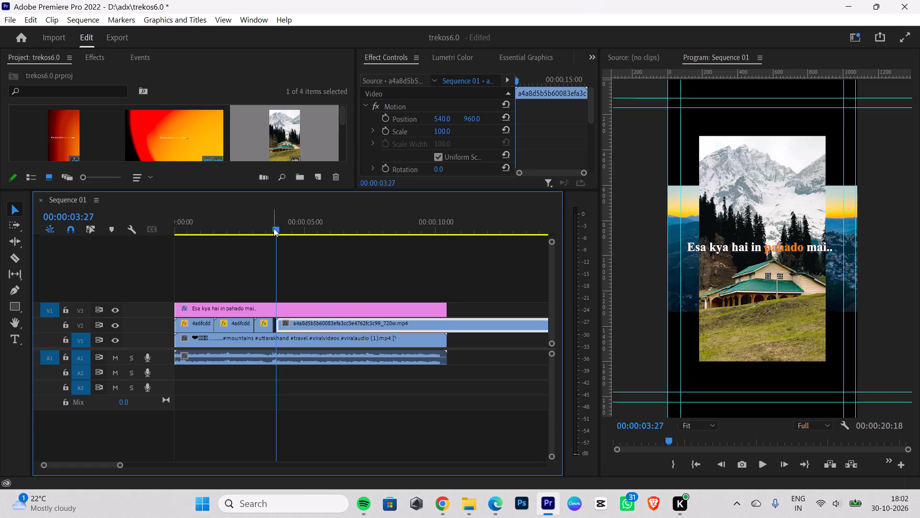
drag(274, 228, 270, 234)
drag(317, 323, 310, 323)
key(ctrl+z)
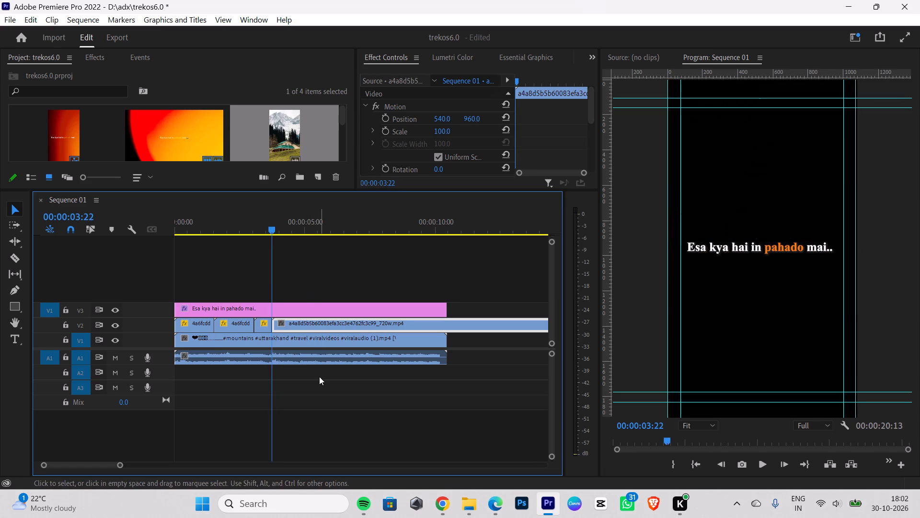
click(306, 326)
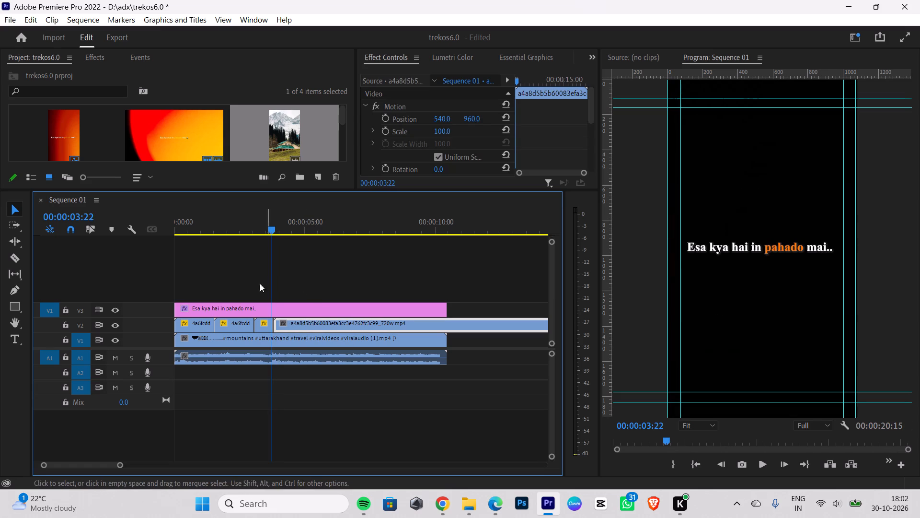
Add a Dip to White transition between the third background copy and the mountain-house clip, aligned Center at Cut.
click(95, 58)
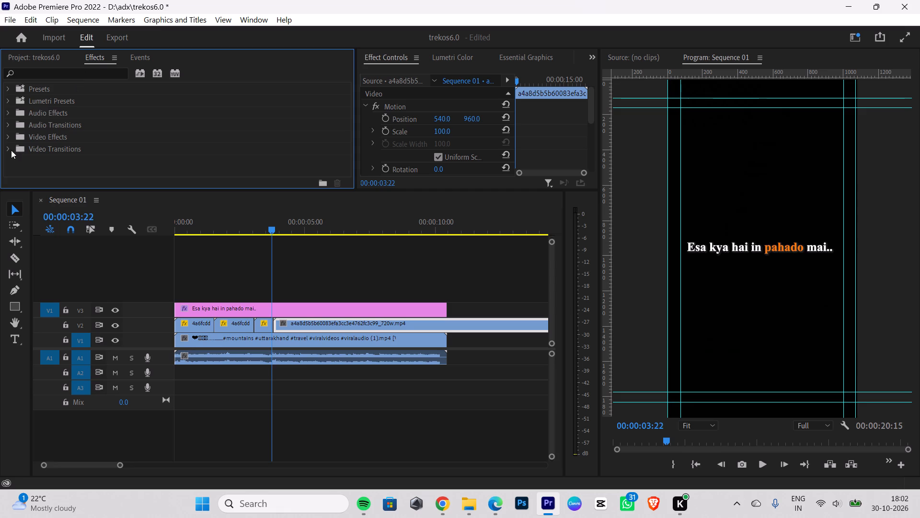
click(8, 150)
scroll(51, 125, down, 2)
click(12, 136)
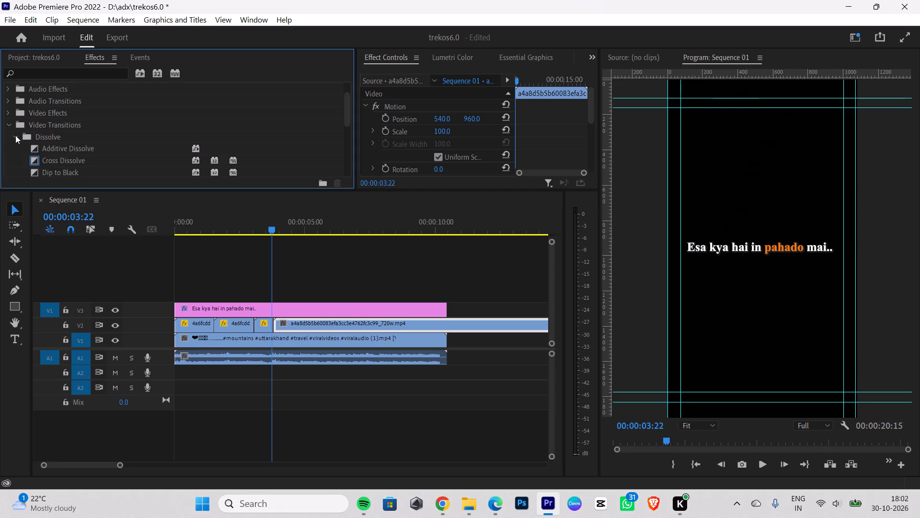
scroll(84, 126, down, 4)
drag(60, 136, 59, 137)
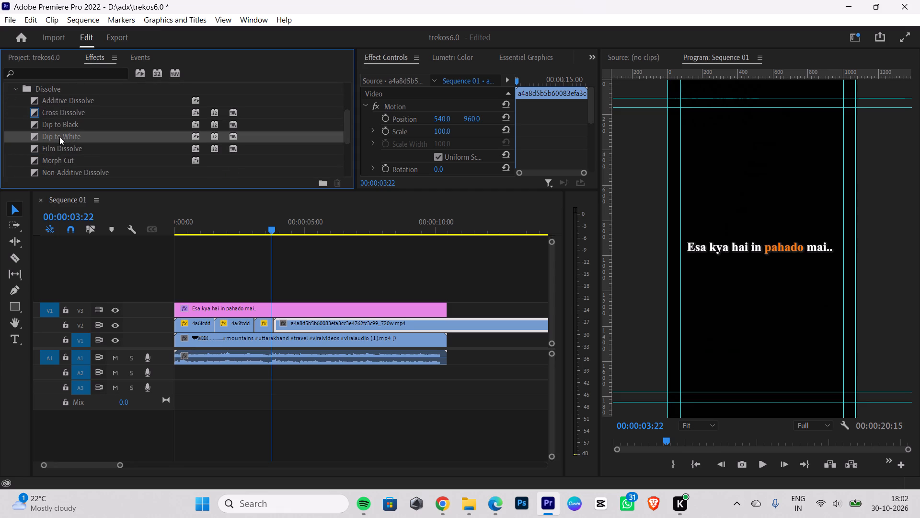
drag(59, 137, 267, 329)
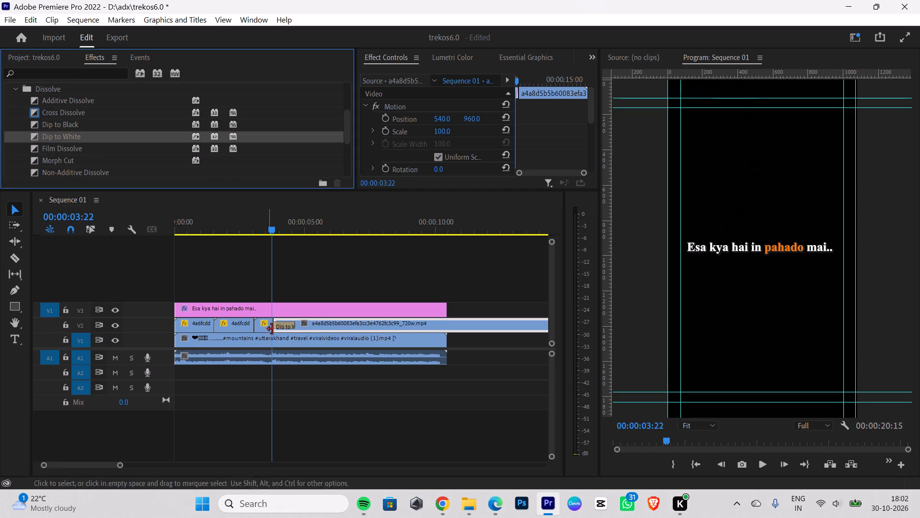
click(287, 327)
click(484, 130)
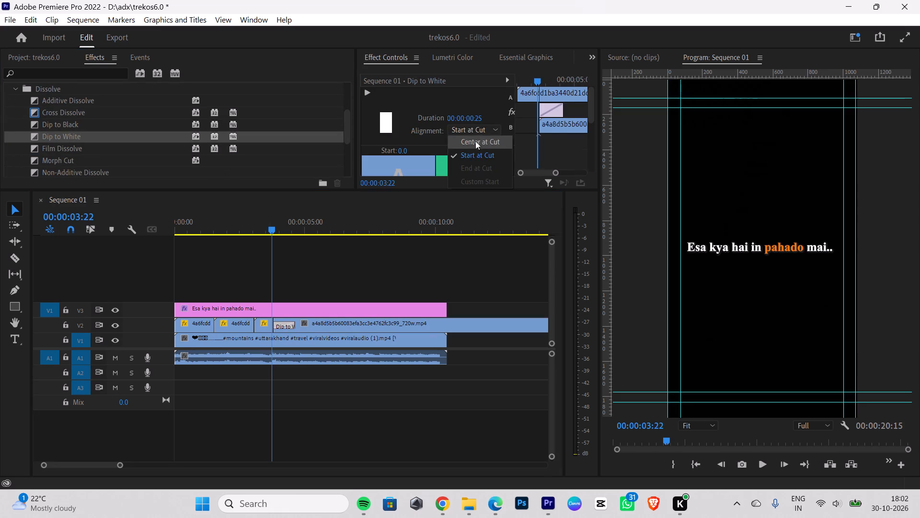
click(475, 141)
Trim the end of the text clip on V3 back to the start of the Dip to White, for a duration of 00:00:03:12.
drag(273, 221, 33, 253)
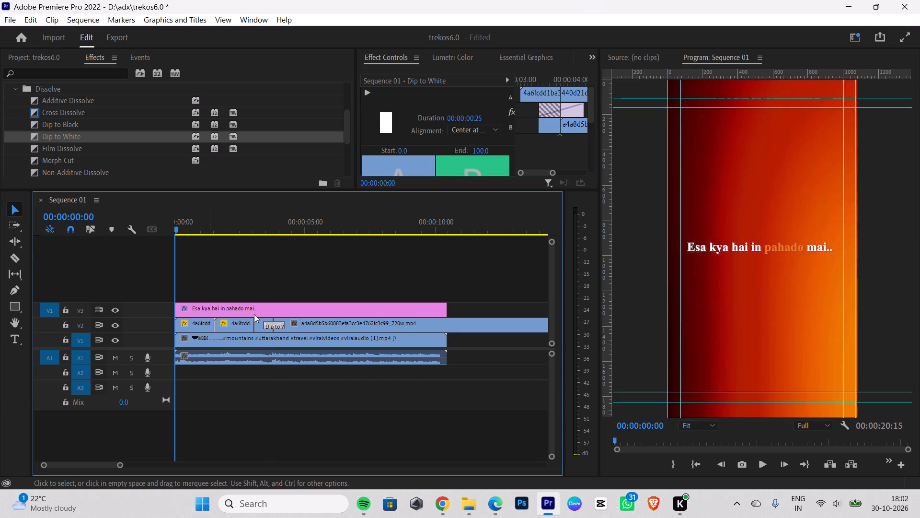
drag(446, 309, 301, 313)
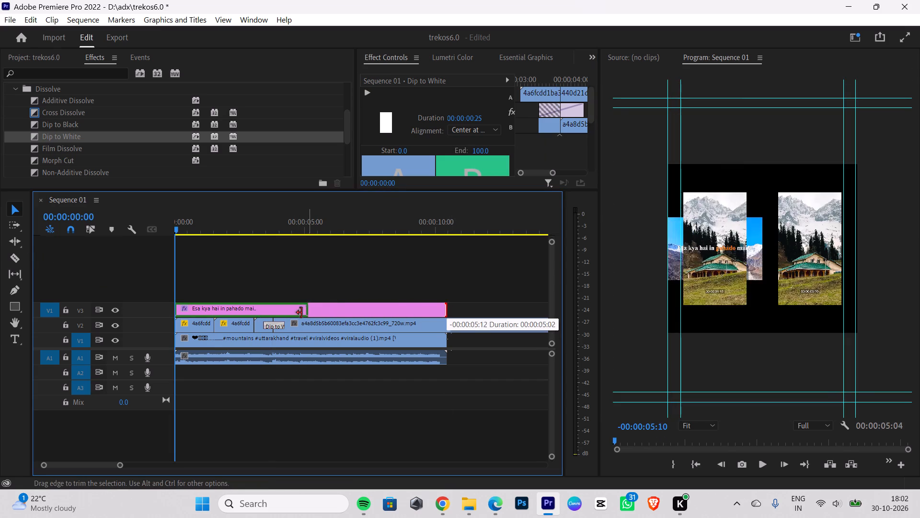
drag(301, 313, 270, 317)
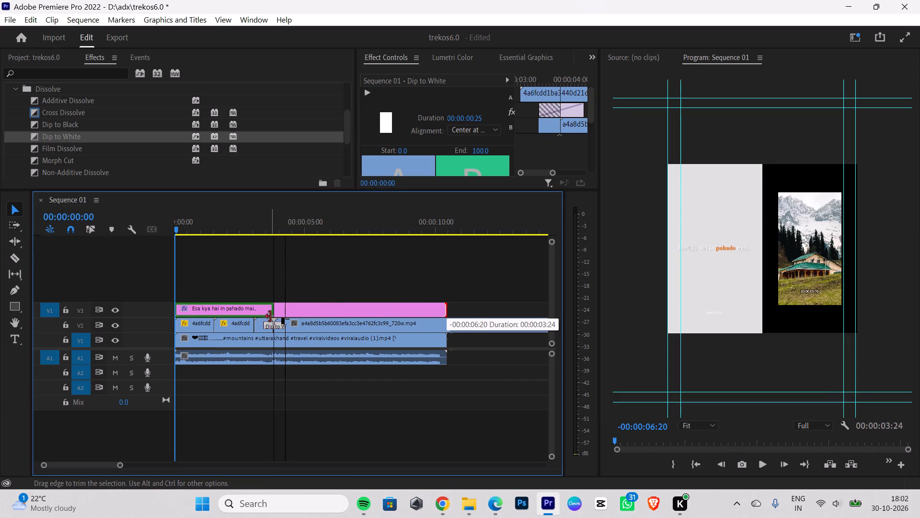
drag(270, 317, 266, 317)
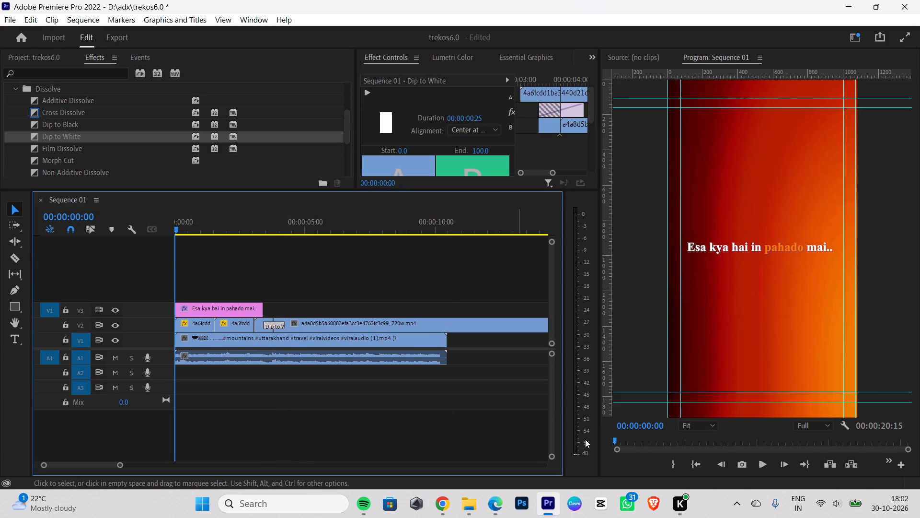
Pause the song playing in Spotify and return to the sequence.
click(856, 512)
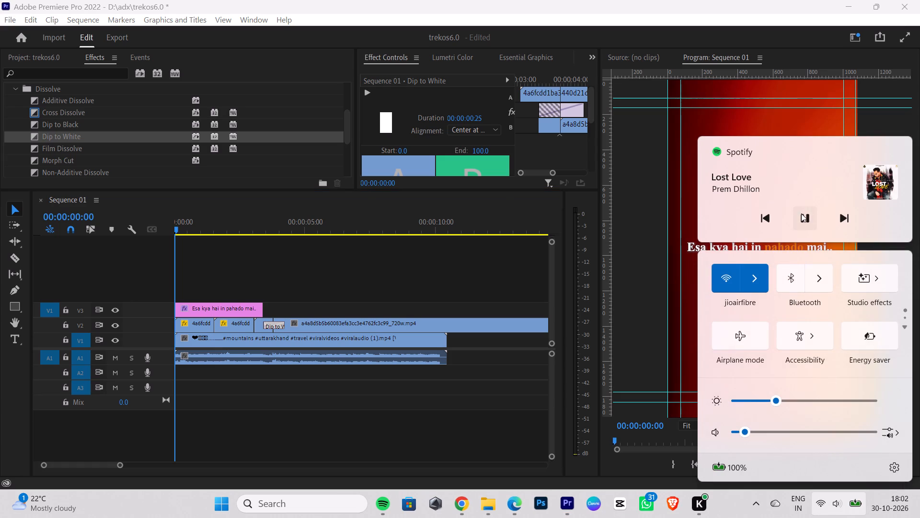
click(801, 217)
click(501, 191)
Play the sequence repeatedly from the start to check the transition and text timing, hiding track V1 for the last playback.
key(space)
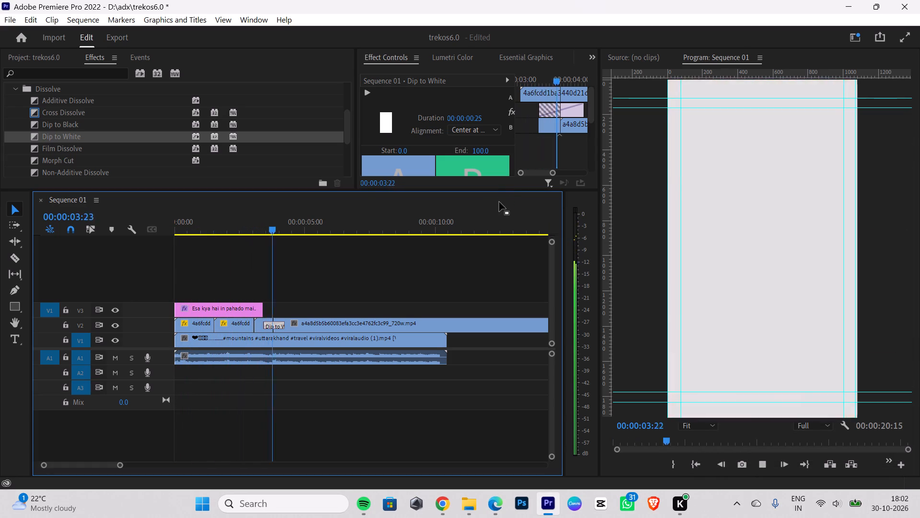
key(space)
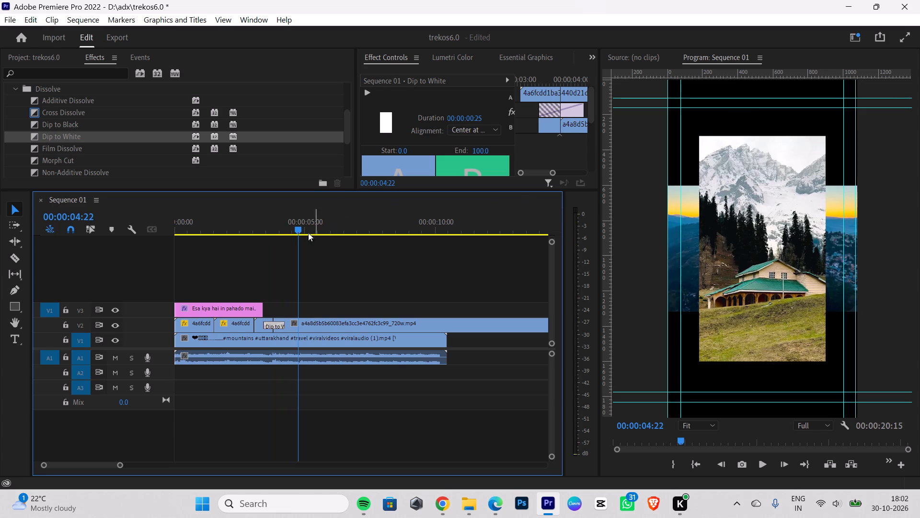
drag(297, 225, 107, 241)
key(space)
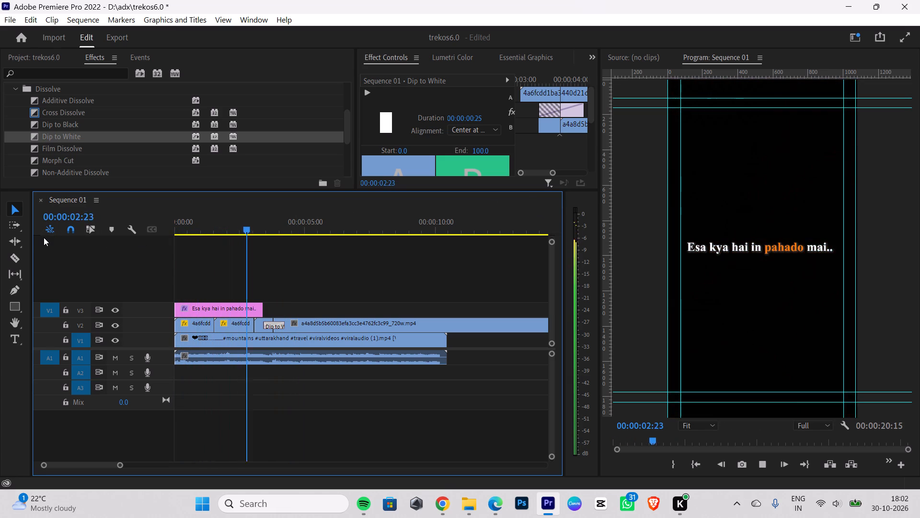
key(space)
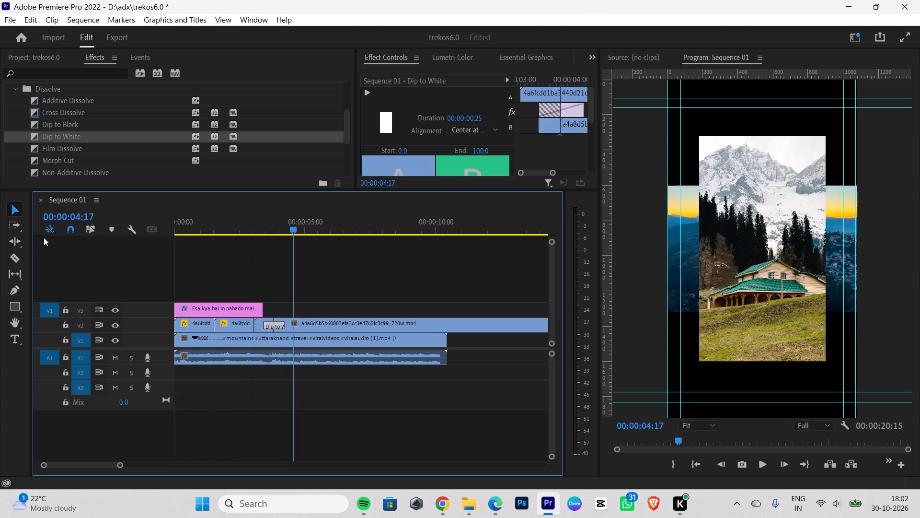
click(114, 345)
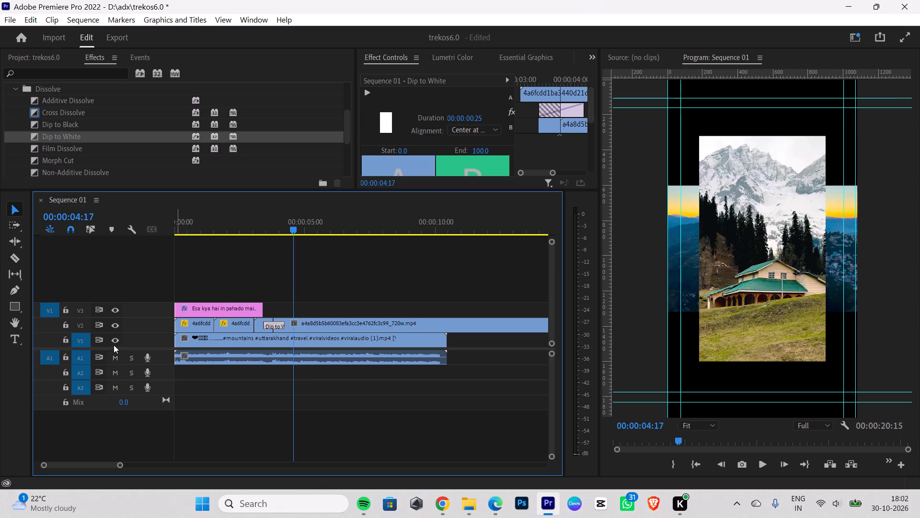
drag(297, 230, 8, 245)
key(space)
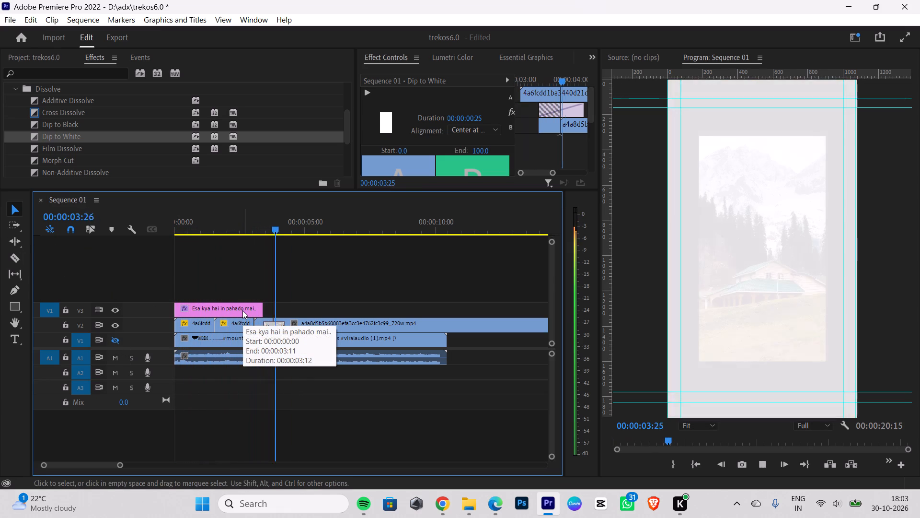
key(space)
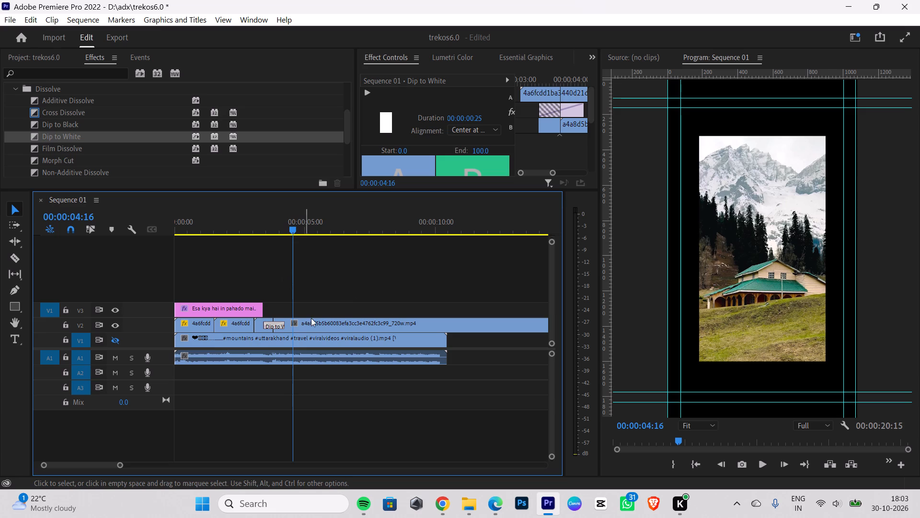
Set the mountain-house clip to the frame size, giving a scale of 150, and show track V1 again.
right_click(324, 324)
click(364, 464)
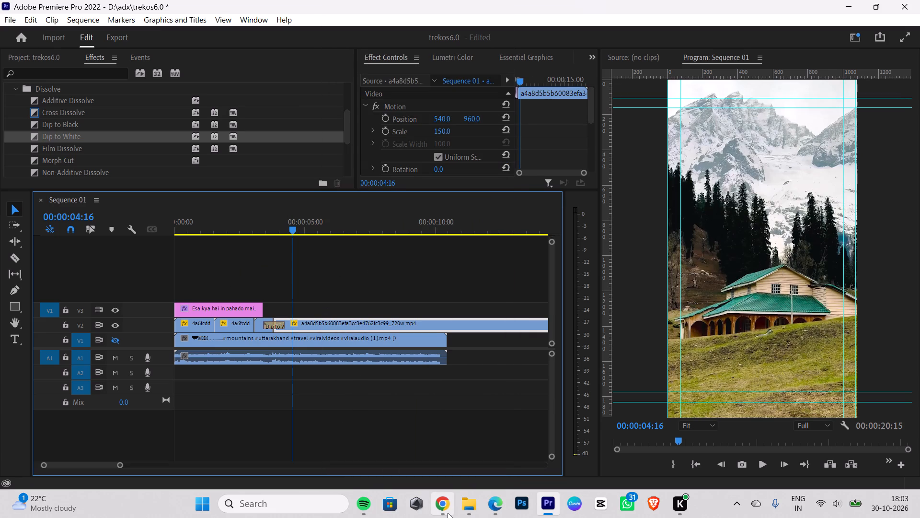
click(112, 341)
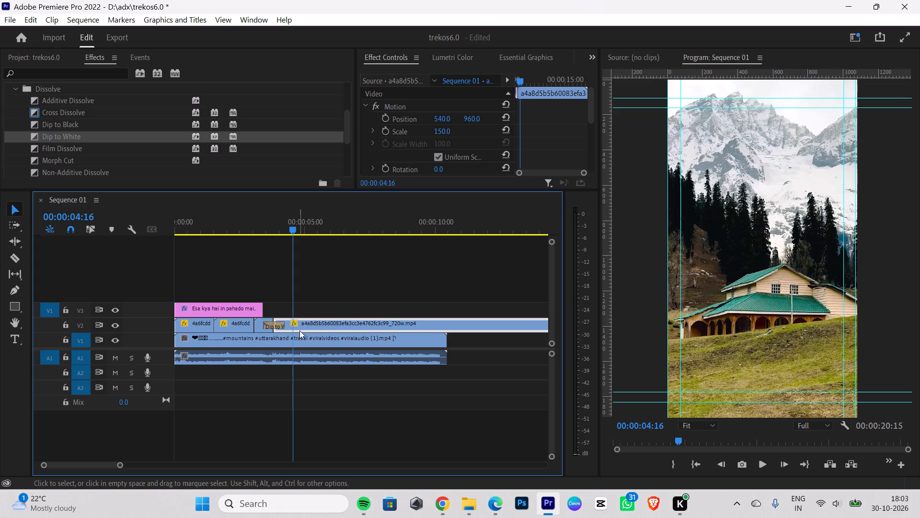
Move the reference reel clip from V1 up to V4, above the text and background clips.
drag(307, 340, 311, 294)
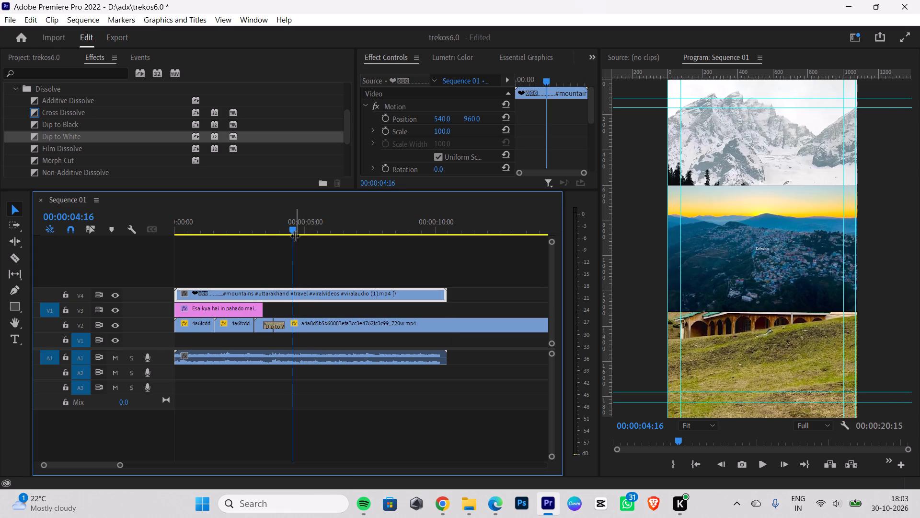
Step through and replay the sequence around the Dip to White to find where the reference reel's next shot begins.
drag(295, 235, 266, 246)
key(Right)
key(Right)
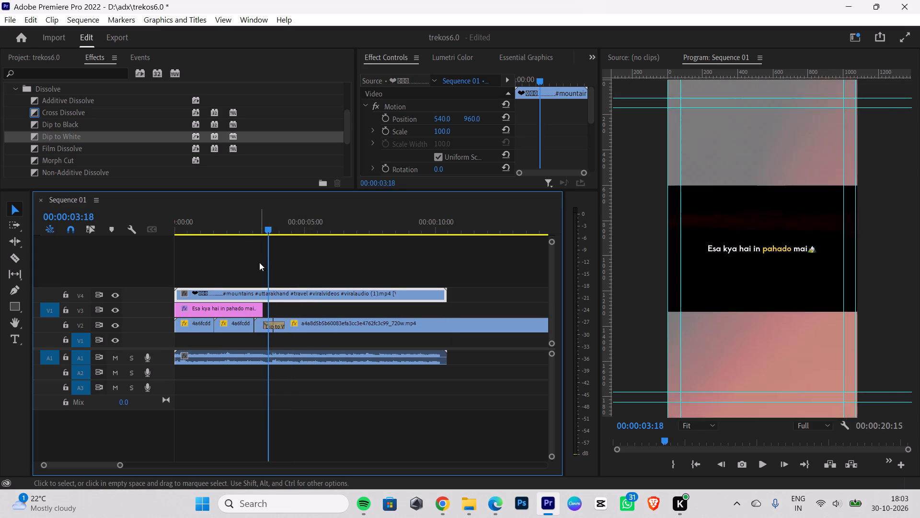
key(Right)
key(Right)
key(Right)
key(Right)
key(Right)
key(Right)
key(Right)
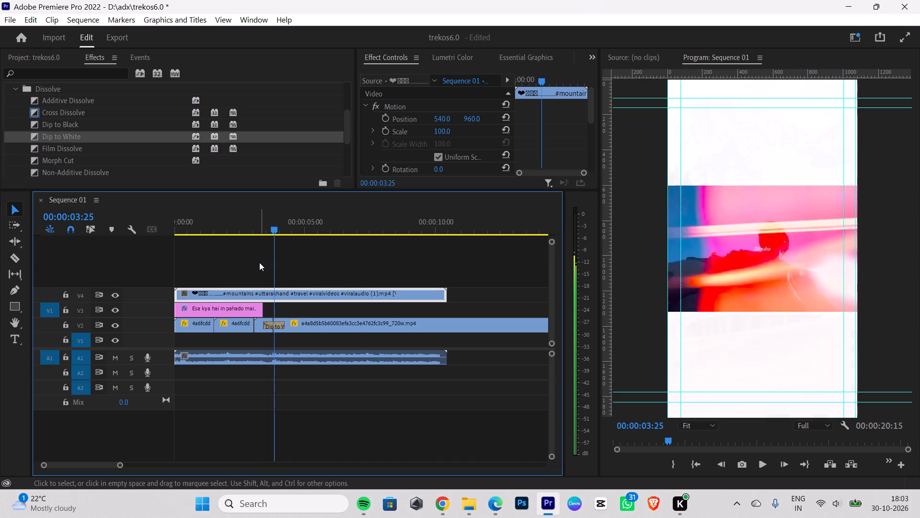
key(Right)
key(Right)
key(Right)
key(Right)
key(Right)
key(Right)
key(Right)
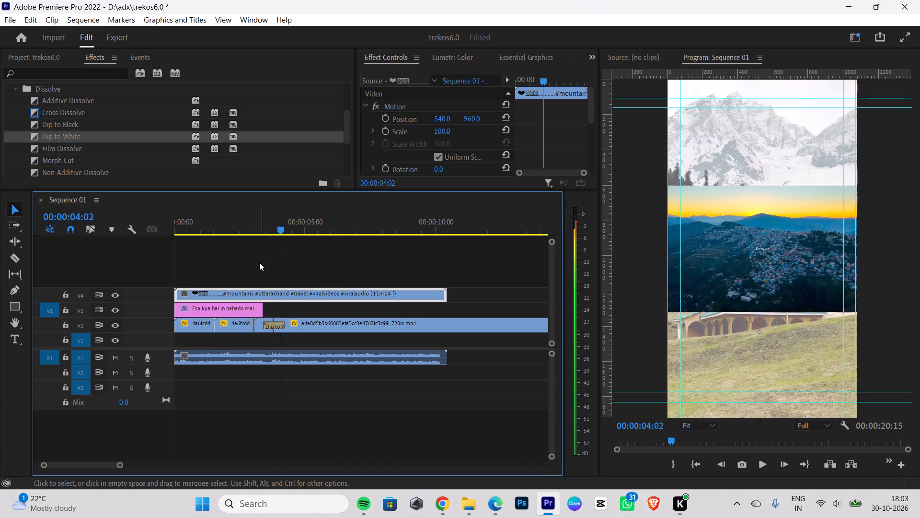
key(Right)
key(Right)
key(Right)
key(Right)
key(Right)
key(Right)
key(Right)
key(Right)
key(Right)
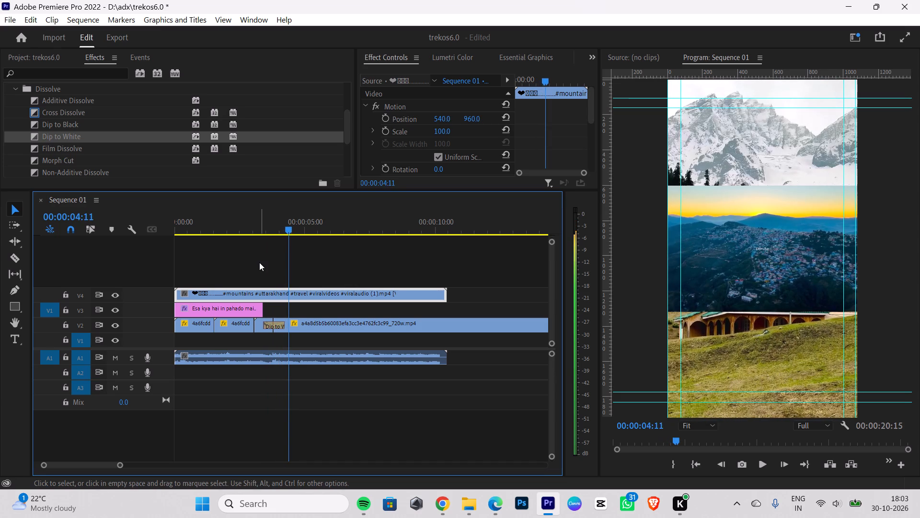
key(Right)
key(Right)
key(Right)
key(Right)
key(Right)
key(Right)
key(Right)
key(Right)
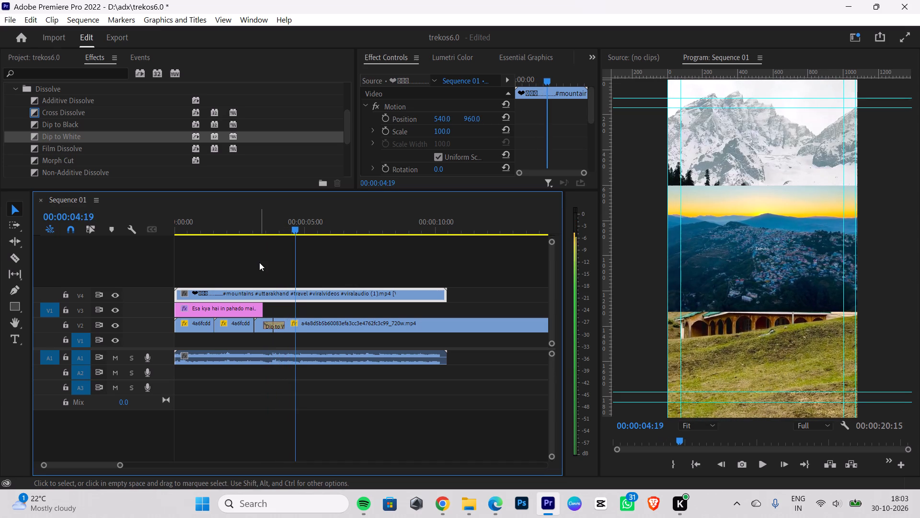
key(Right)
key(Right)
key(Right)
key(Right)
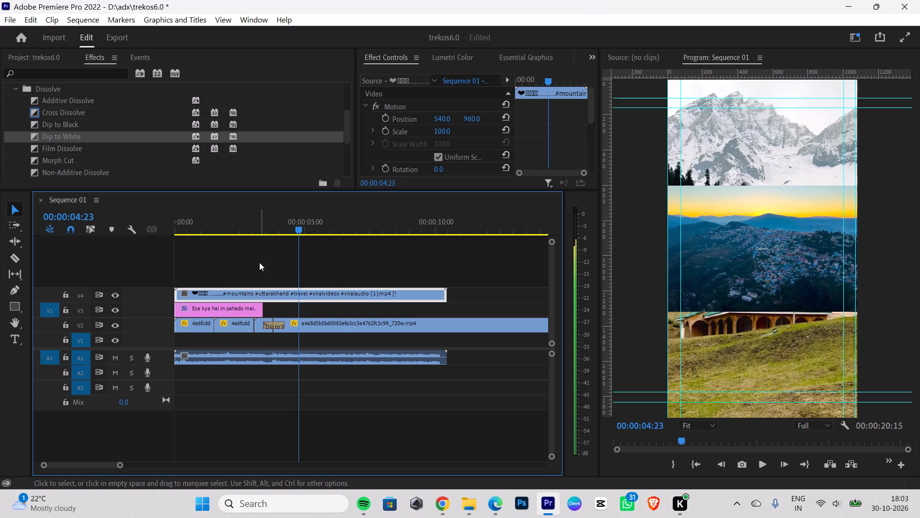
key(Left)
key(Left)
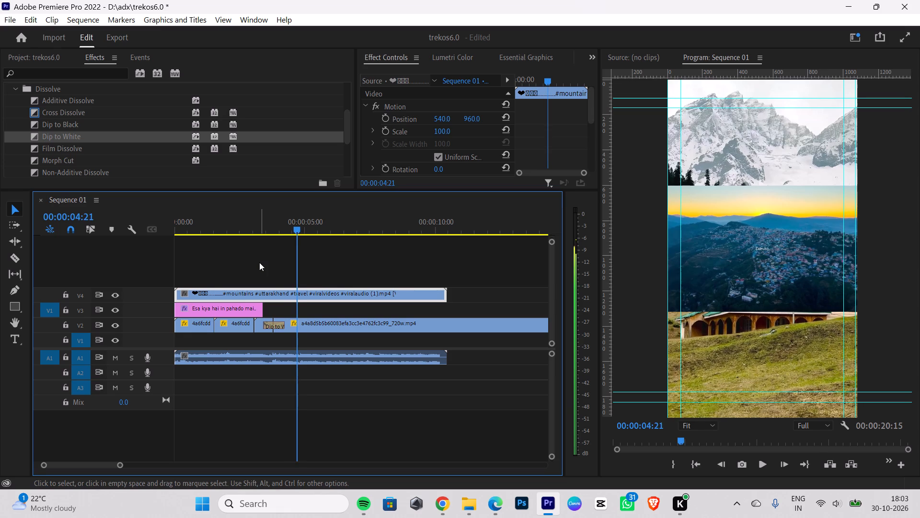
key(Right)
key(Right)
key(Right)
key(Right)
key(Right)
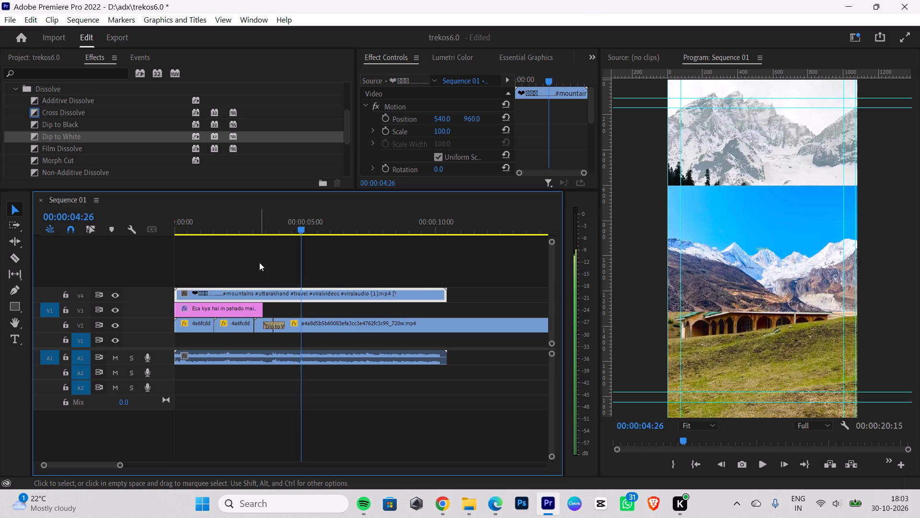
key(Left)
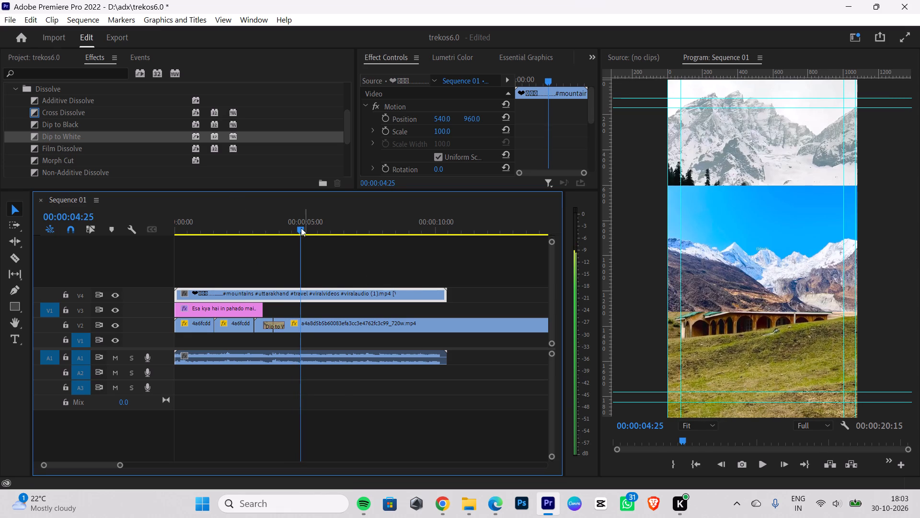
drag(296, 226, 279, 235)
key(space)
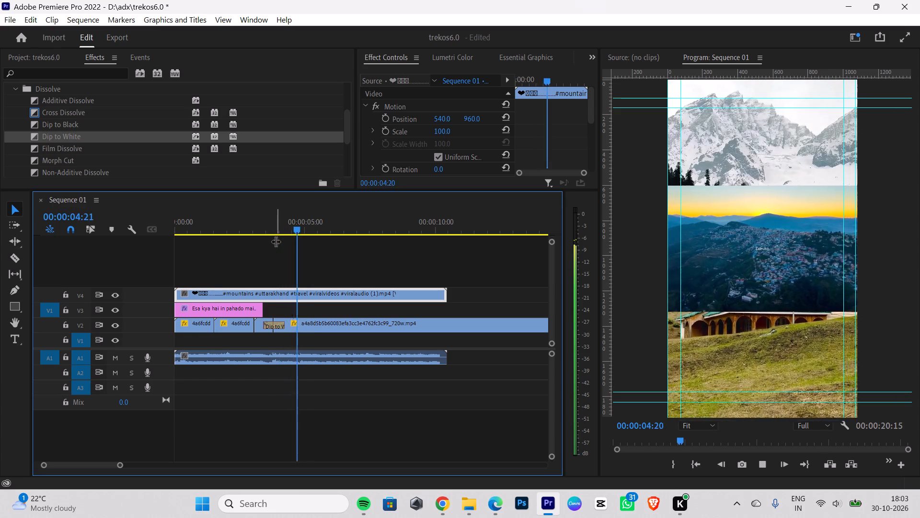
key(space)
drag(306, 219, 228, 237)
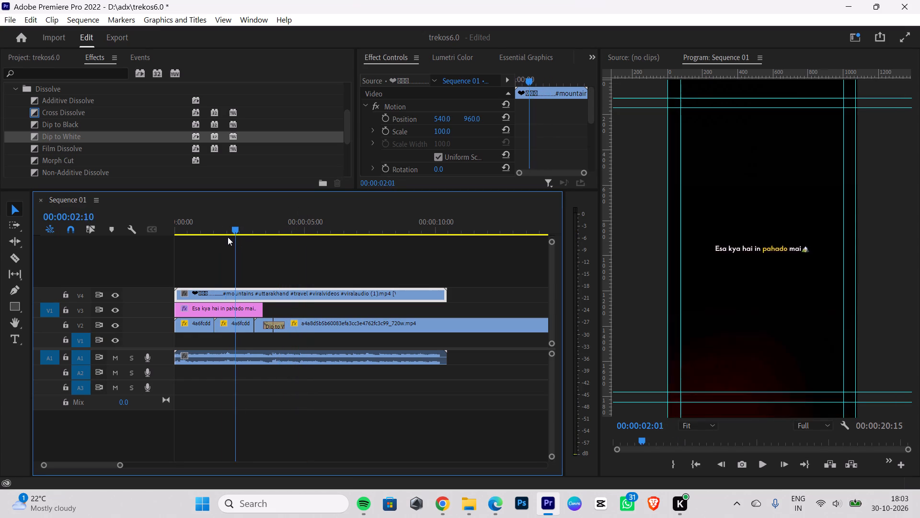
drag(228, 237, 225, 237)
key(space)
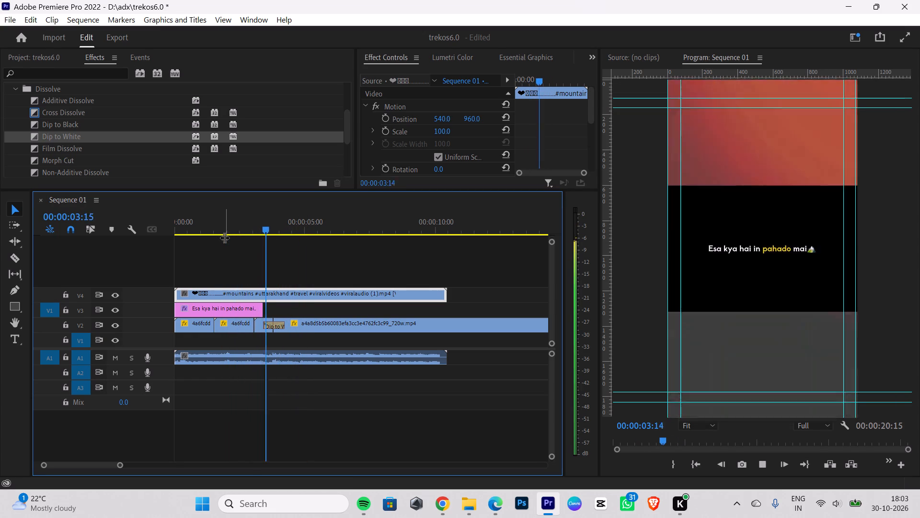
key(space)
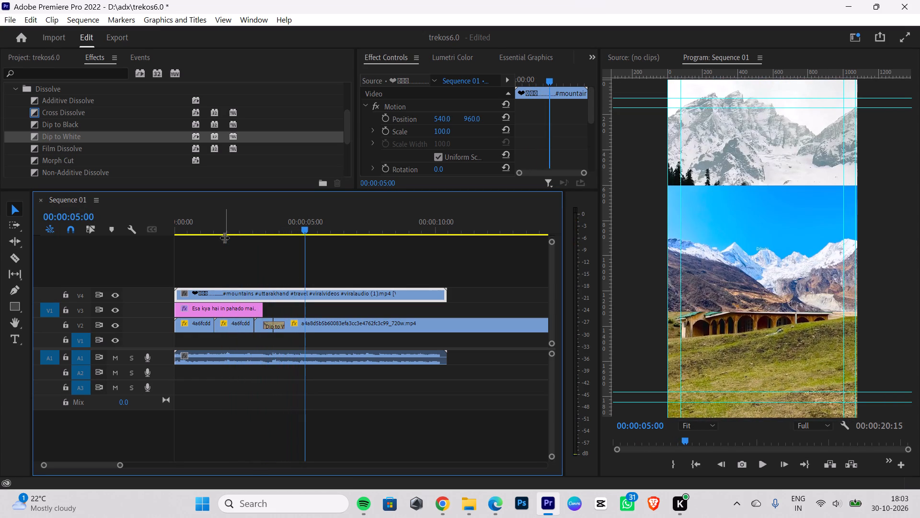
Split the mountain-house clip on V2 at 00:00:04:25 and delete the part after the cut.
key(Left)
key(Left)
key(Left)
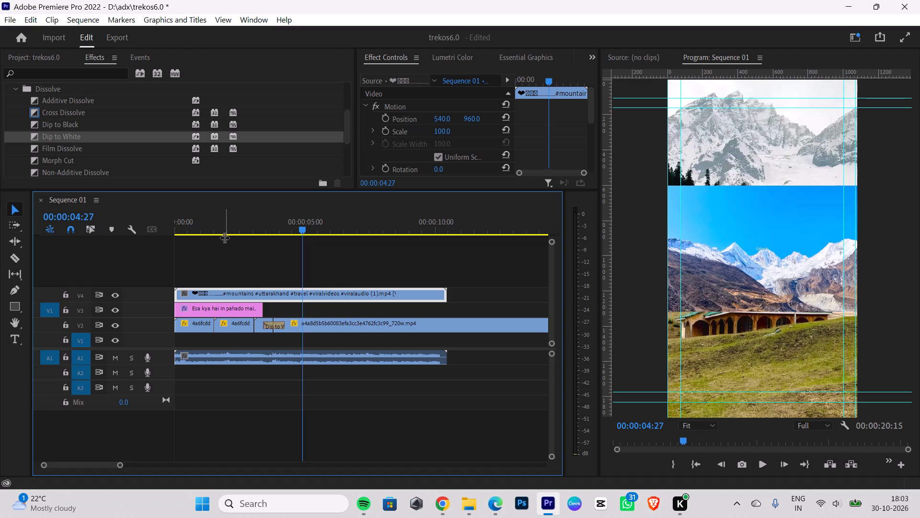
key(Left)
key(Left)
key(Left)
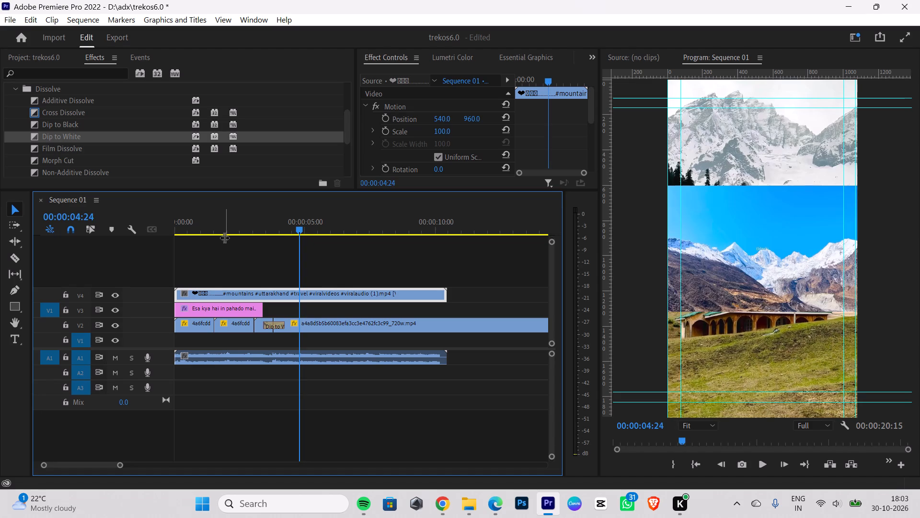
key(Right)
click(18, 259)
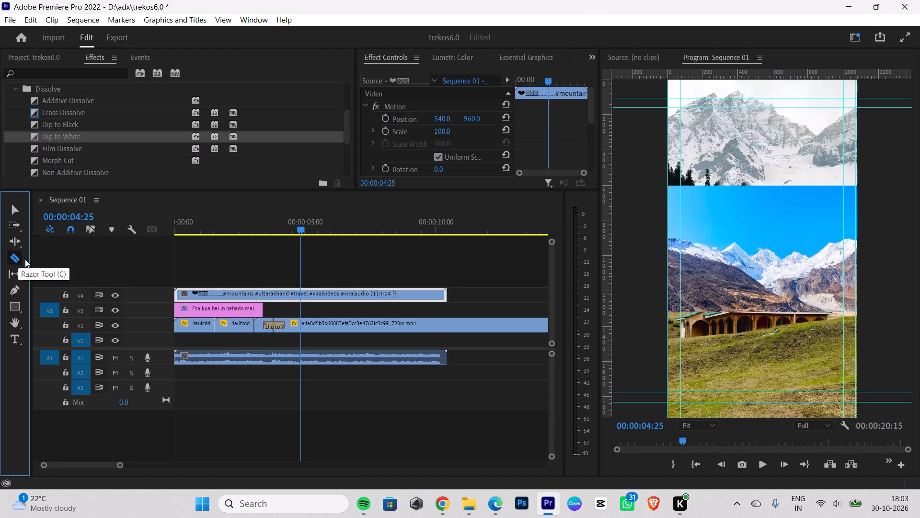
click(301, 323)
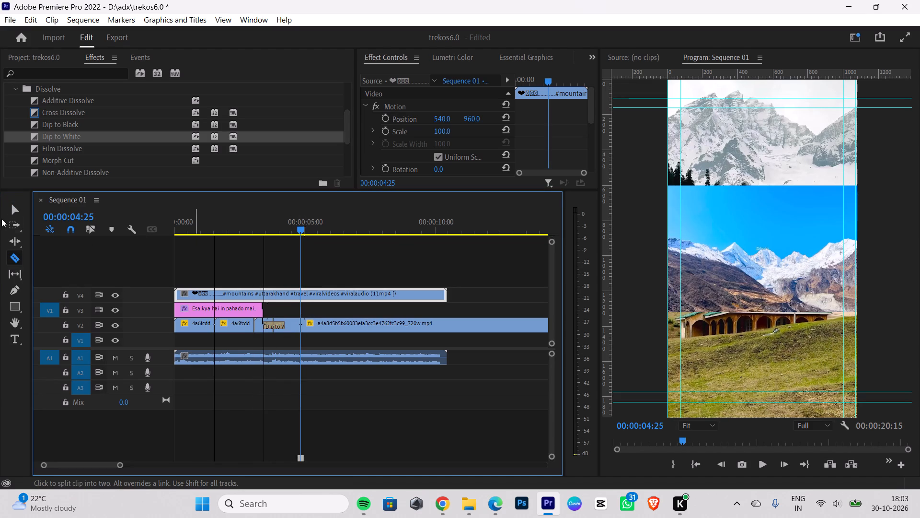
click(18, 212)
click(379, 322)
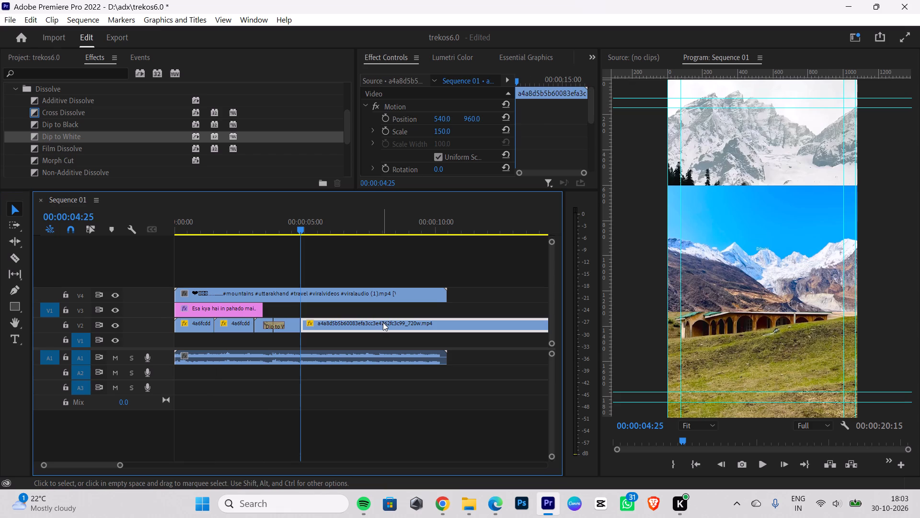
key(BackSpace)
Import the video of the hiker in a red jacket, e00090451de6d7269d3d44dbfbb862a4 (3), from the Downloads folder into the project.
click(464, 503)
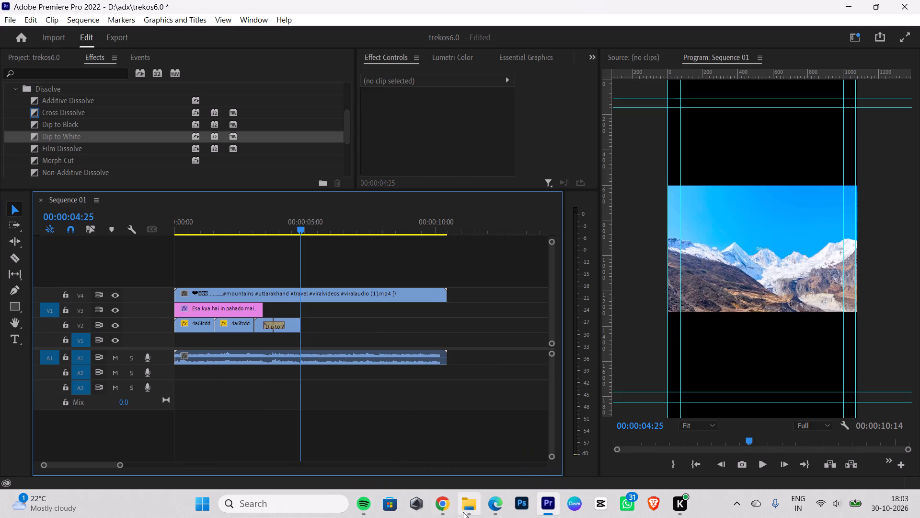
click(466, 505)
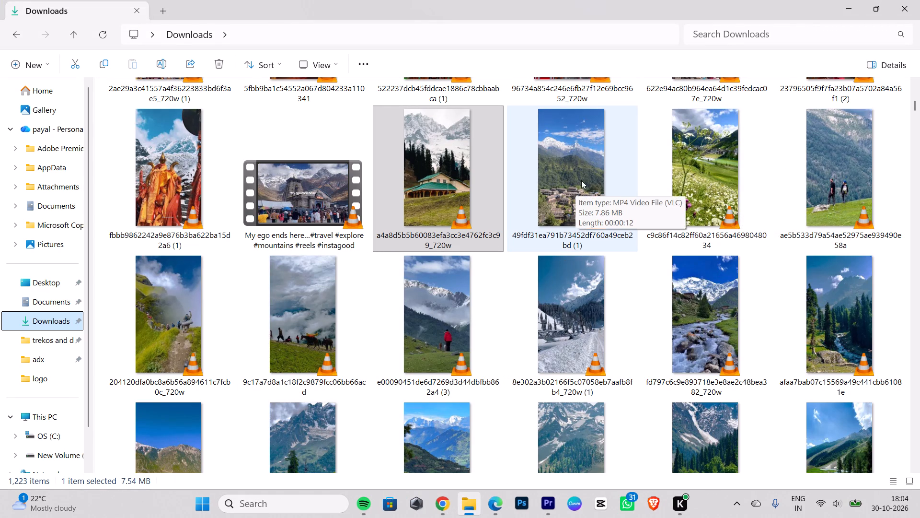
drag(441, 326, 543, 517)
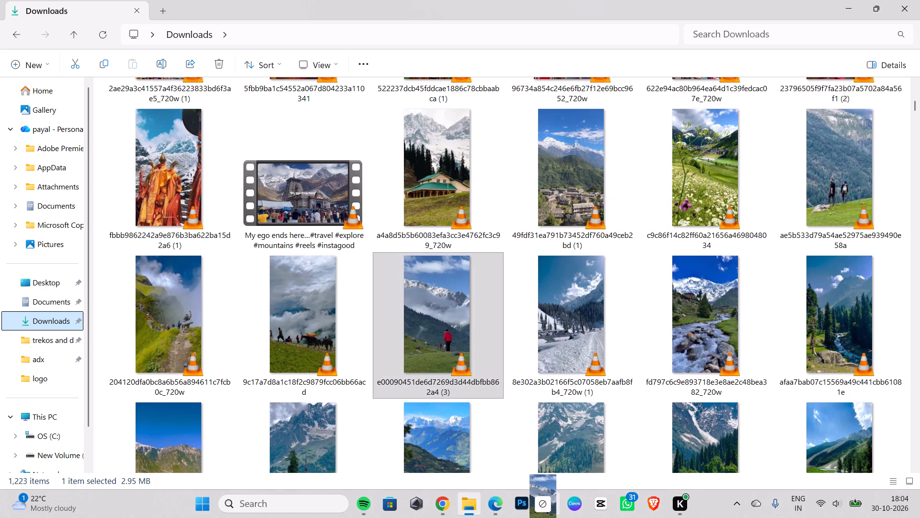
drag(543, 517, 41, 30)
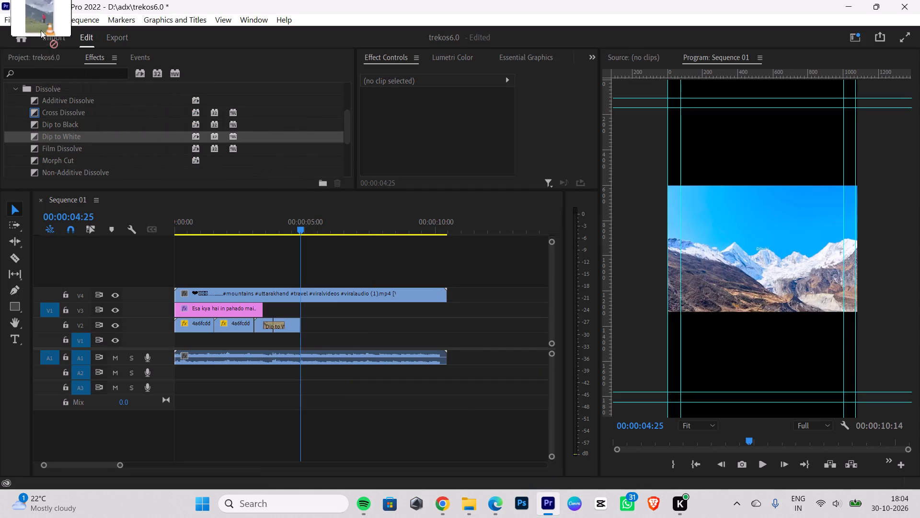
drag(41, 30, 34, 52)
click(34, 58)
click(468, 509)
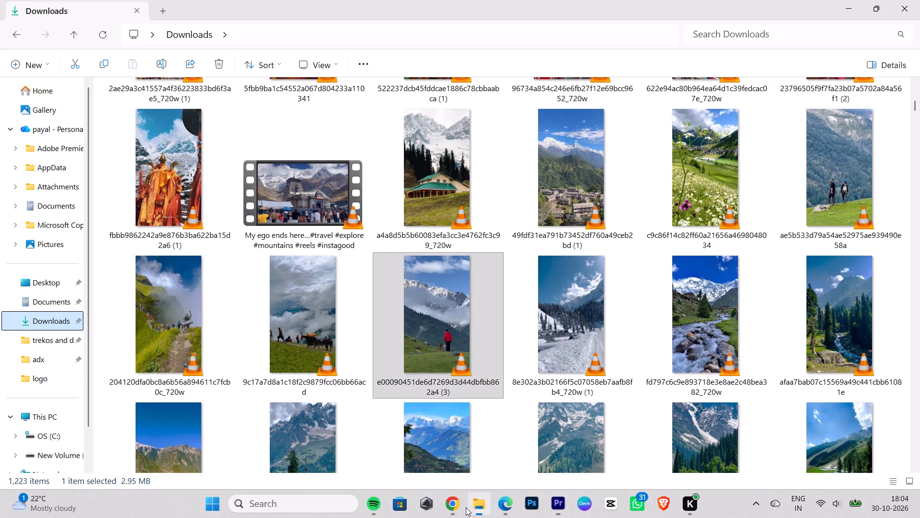
drag(443, 300, 565, 507)
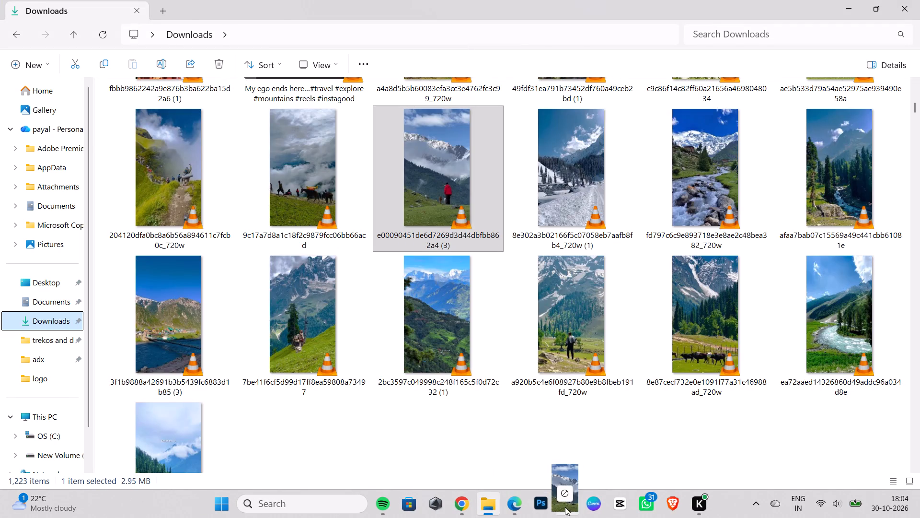
drag(565, 507, 176, 160)
Add the red-jacket hiker clip to the sequence, delete its audio, and place the video on V2 directly after the mountain-house clip at 00:00:04:25.
drag(284, 124, 318, 181)
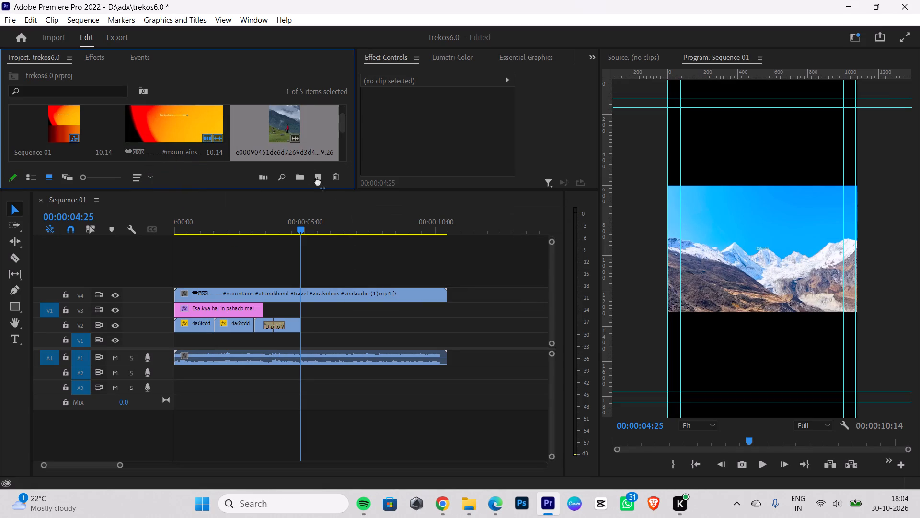
drag(318, 181, 463, 287)
click(506, 388)
key(BackSpace)
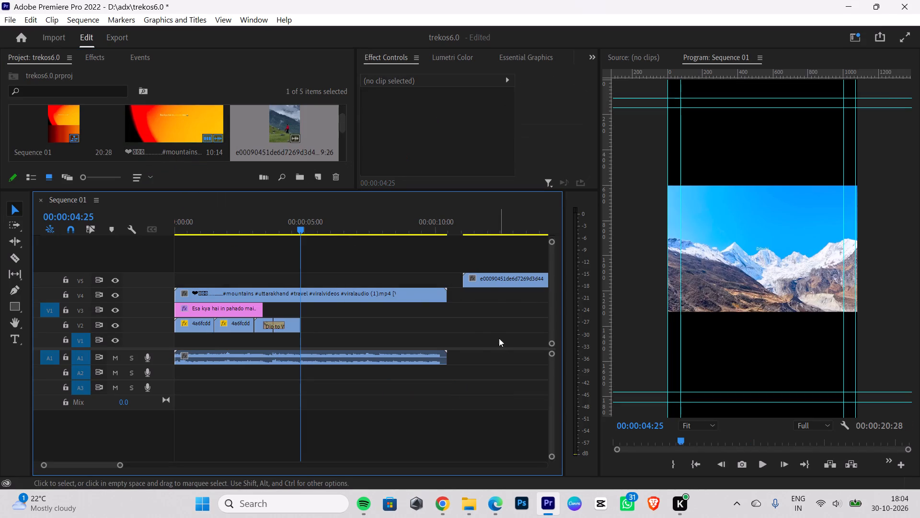
drag(491, 275, 343, 320)
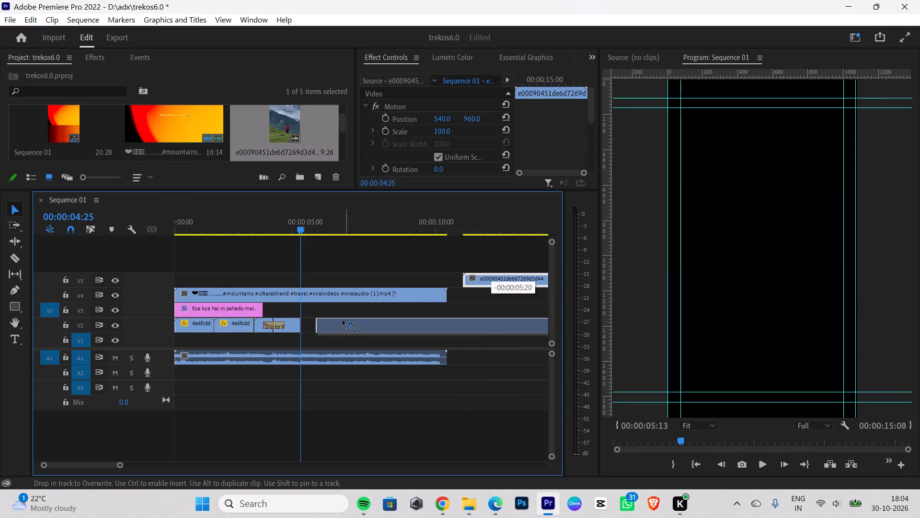
drag(343, 320, 331, 323)
Apply Scale to Frame Size to the red-jacket hiker clip on V2.
right_click(331, 323)
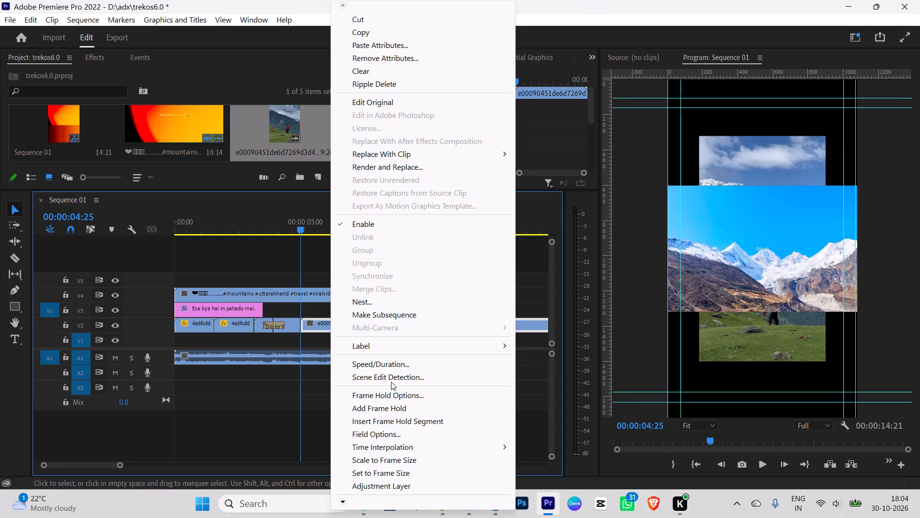
click(418, 464)
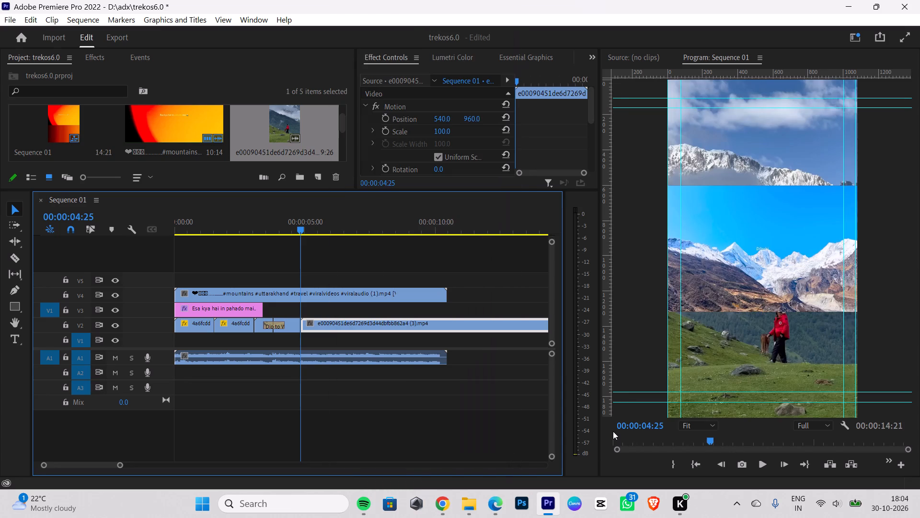
Step frame by frame through the reference reel from 00:00:04:25 to find where its next shot change falls.
key(Right)
key(Right)
key(Right)
key(Right)
key(Right)
key(Right)
key(Right)
key(Right)
key(Right)
key(Right)
key(Right)
key(Right)
key(Right)
key(Right)
key(Right)
key(Right)
key(Right)
key(Right)
key(Right)
key(Right)
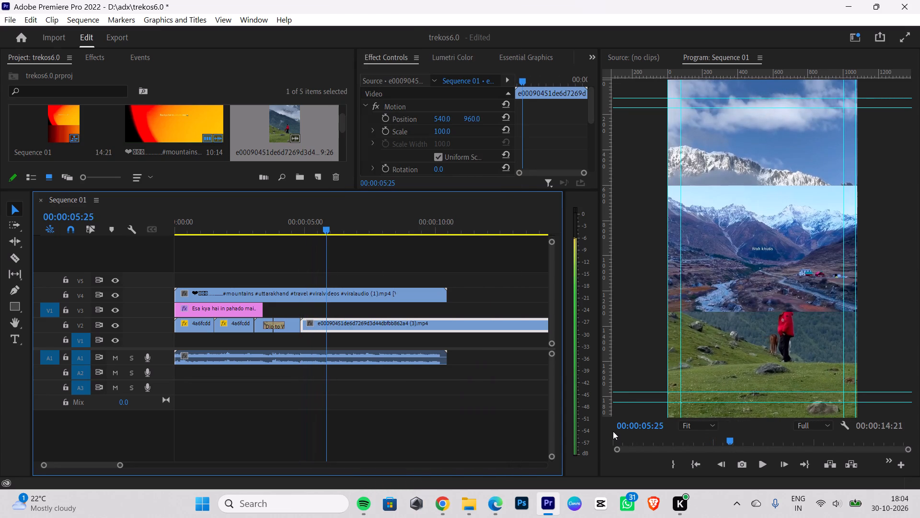
key(Left)
key(Left)
key(Left)
key(Left)
key(Left)
key(Left)
key(Left)
key(Left)
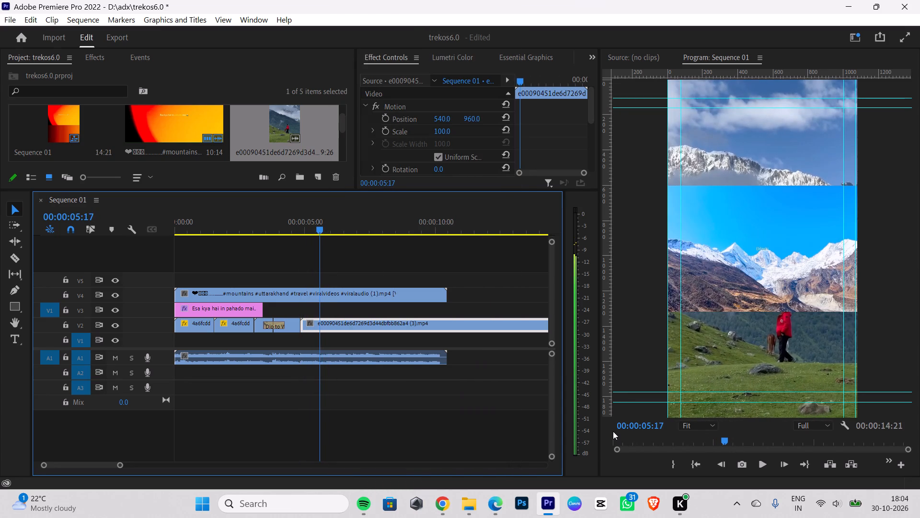
key(space)
key(space)
key(Left)
key(Left)
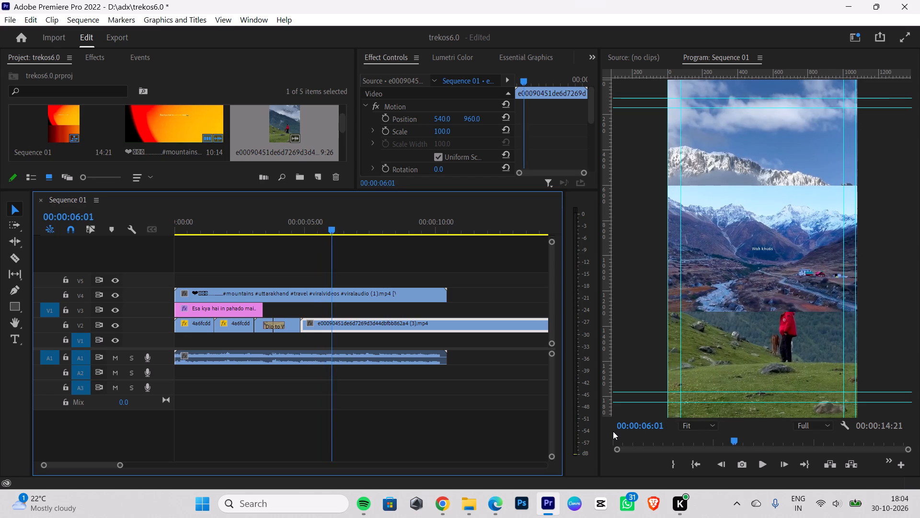
key(Left)
key(Left)
key(Left)
key(Left)
key(Left)
key(Left)
key(Left)
key(Left)
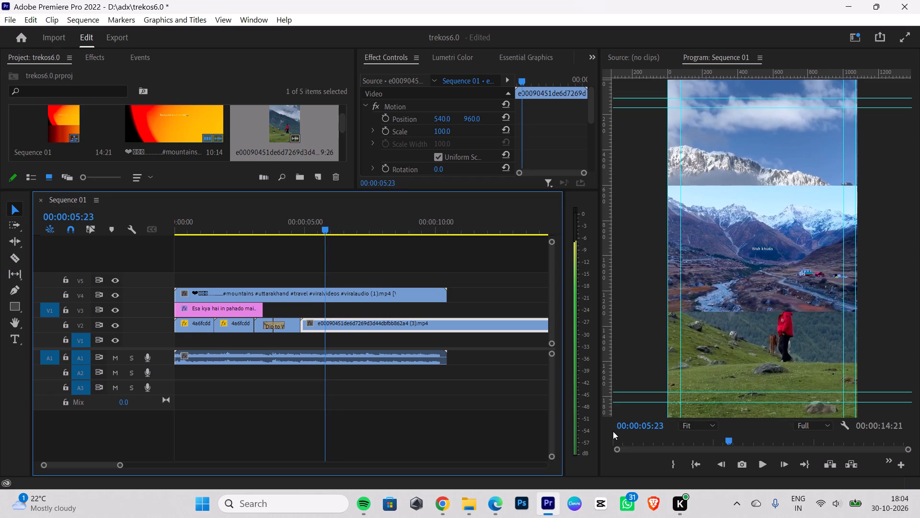
key(Left)
key(Left)
key(Left)
key(Left)
key(Right)
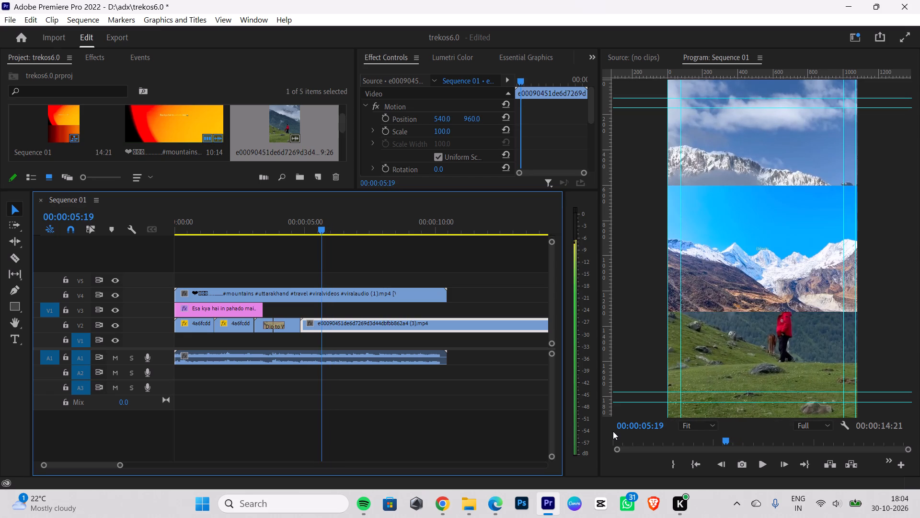
Cut the red-jacket hiker clip on V2 at 00:00:05:20 and delete the part after the cut.
click(19, 259)
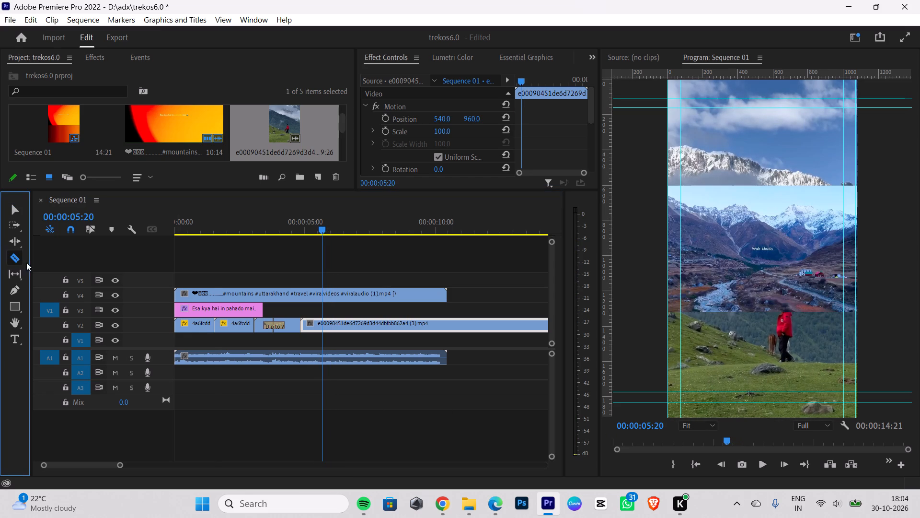
click(323, 324)
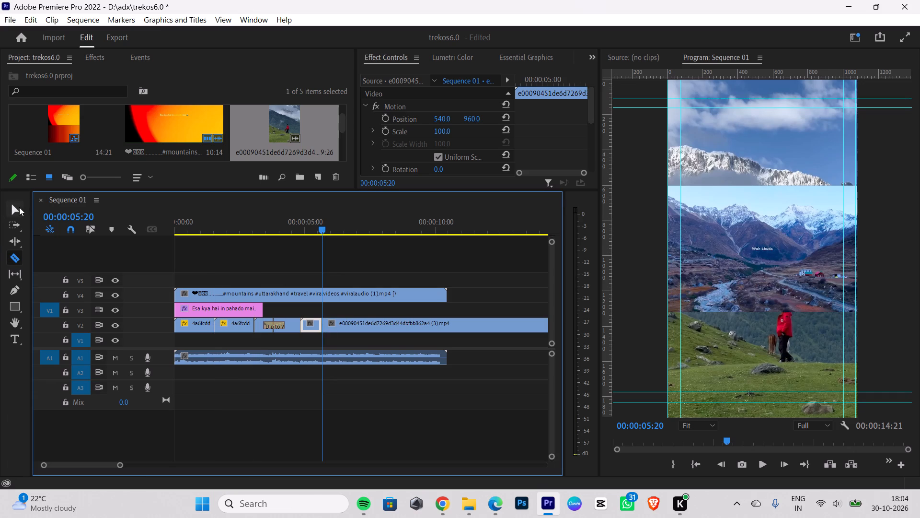
click(18, 210)
click(406, 325)
key(BackSpace)
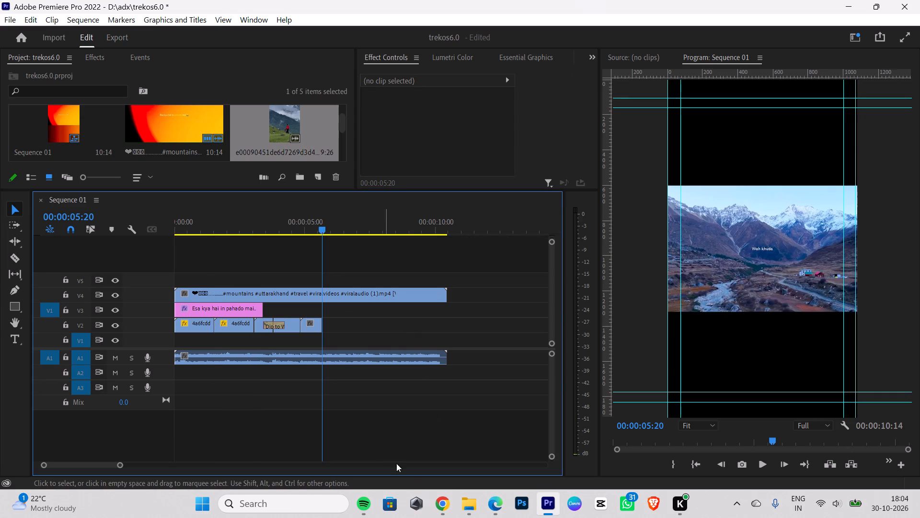
Import the video of cattle grazing below a snowy mountain, 8e87cecf732e0e1091f77a31c46988ad_720w, from the Downloads folder into the project.
click(462, 507)
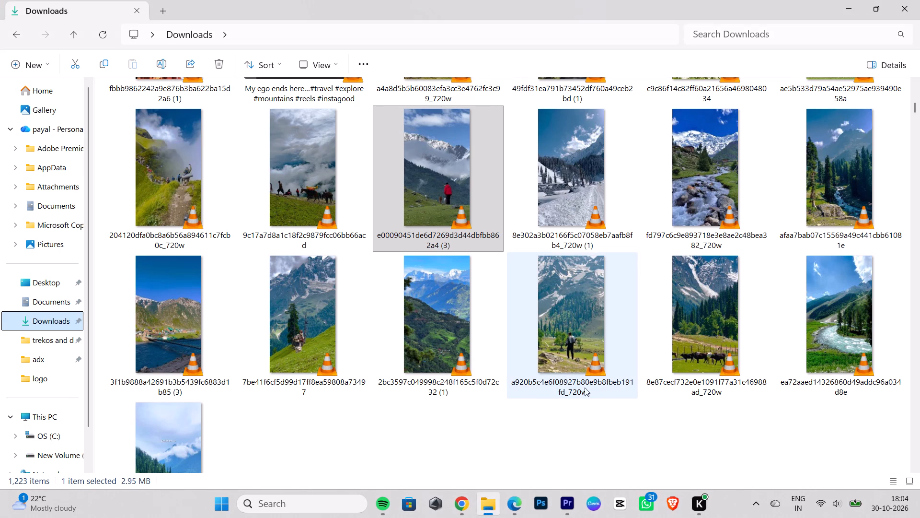
drag(722, 313, 490, 395)
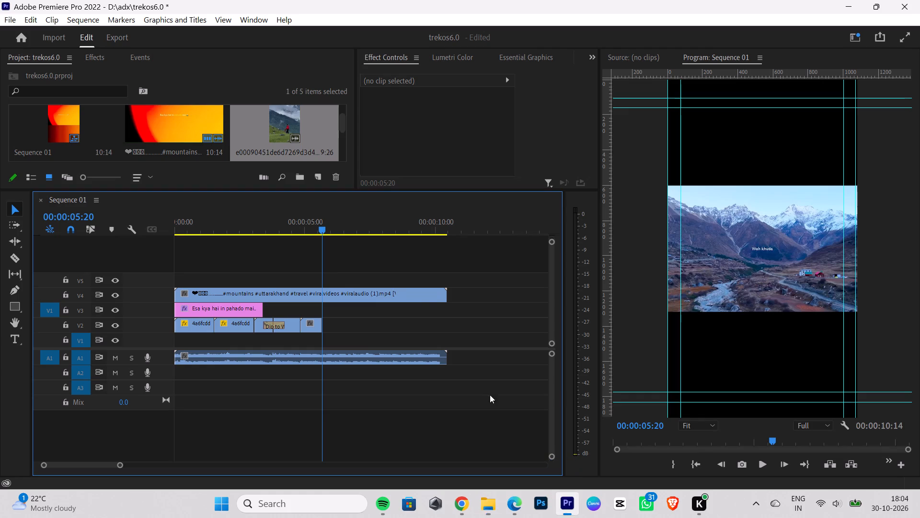
drag(490, 395, 279, 165)
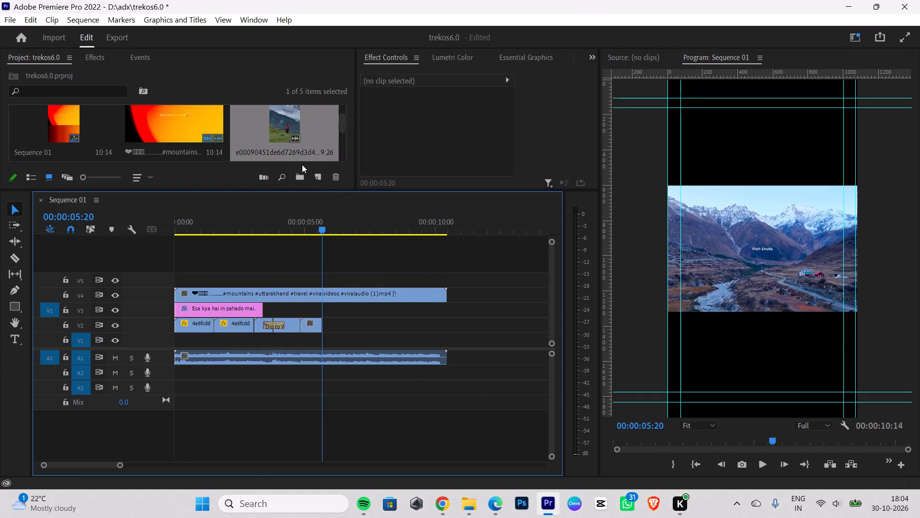
drag(274, 190, 276, 224)
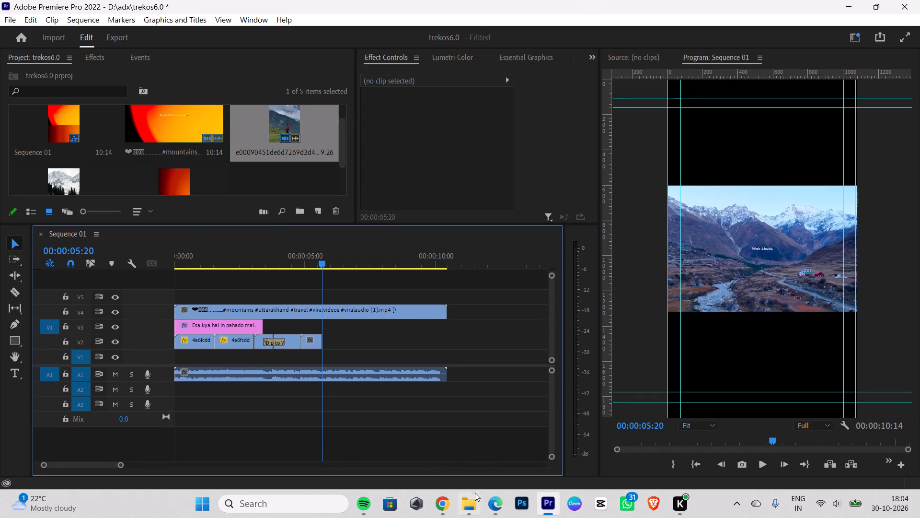
click(466, 505)
drag(700, 182, 567, 504)
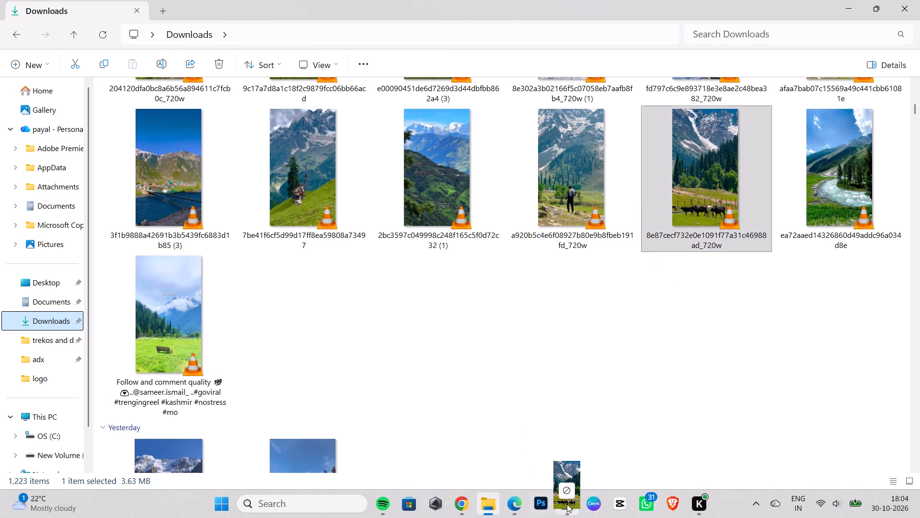
drag(567, 504, 268, 188)
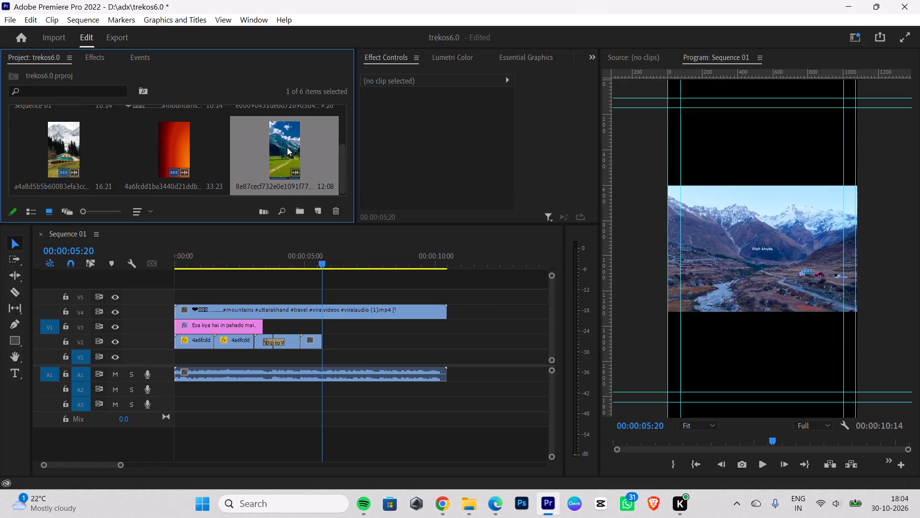
Add the cattle clip to the sequence, delete its audio, and place the video on V2 directly after the red-jacket hiker clip at 00:00:05:20.
drag(286, 151, 460, 332)
click(497, 361)
click(495, 370)
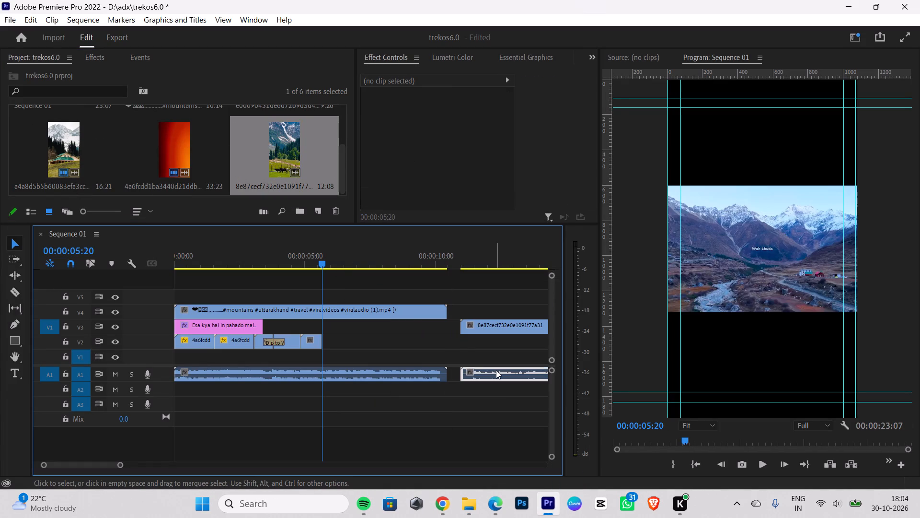
key(BackSpace)
drag(486, 329, 346, 340)
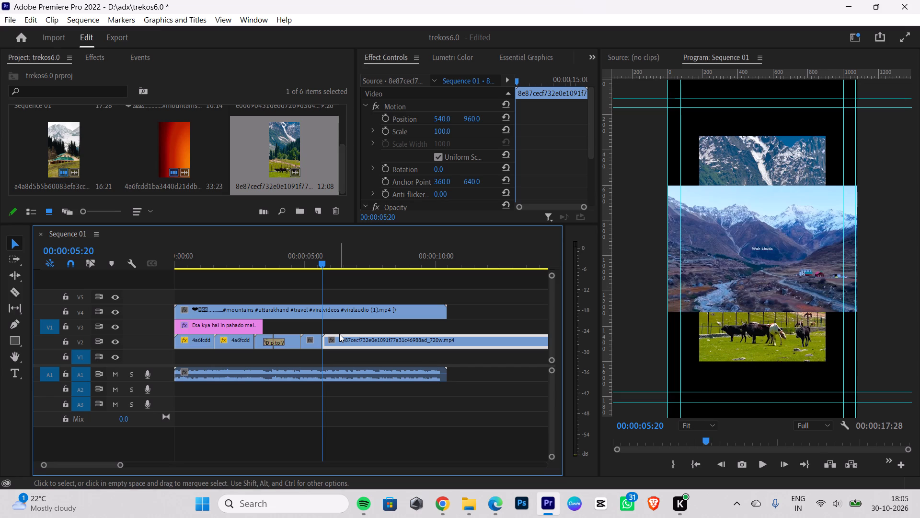
Apply Scale to Frame Size to the cattle clip on V2.
right_click(346, 342)
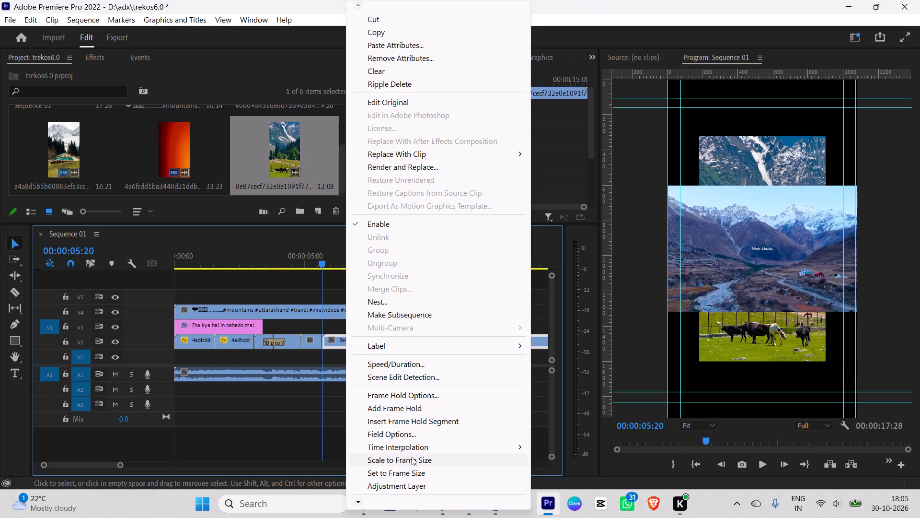
click(412, 457)
Step frame by frame through the reference reel from 00:00:05:20 to find where its next shot change falls.
key(Right)
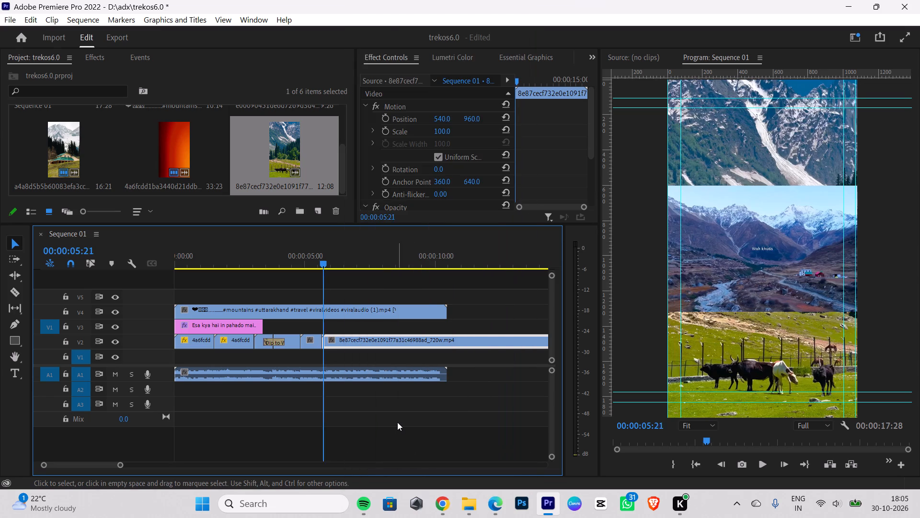
key(Right)
key(Right)
key(Right)
key(Right)
key(Right)
key(Right)
key(Right)
key(Right)
key(Right)
key(Right)
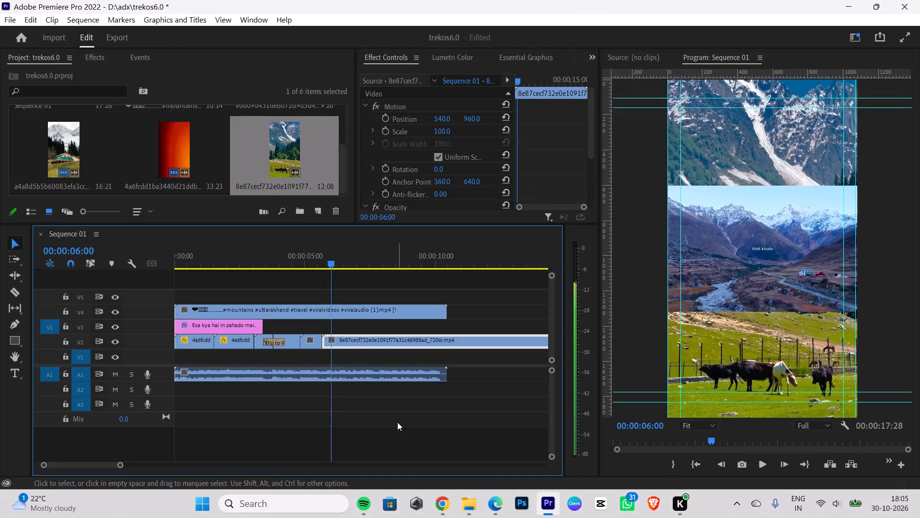
key(Right)
key(Right)
key(Right)
key(Right)
key(Right)
key(Right)
key(Right)
key(Right)
key(Right)
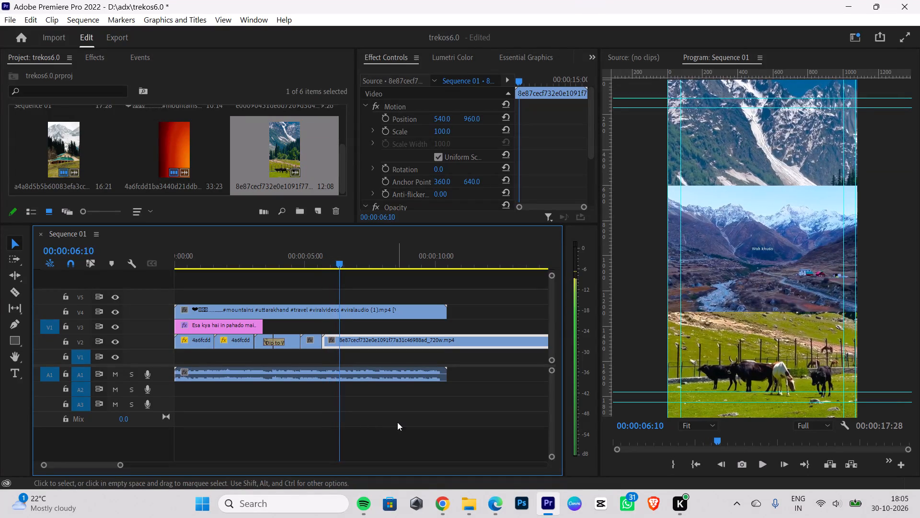
key(Right)
key(Right)
key(Right)
key(Right)
key(Right)
key(Right)
key(Right)
key(Right)
key(Right)
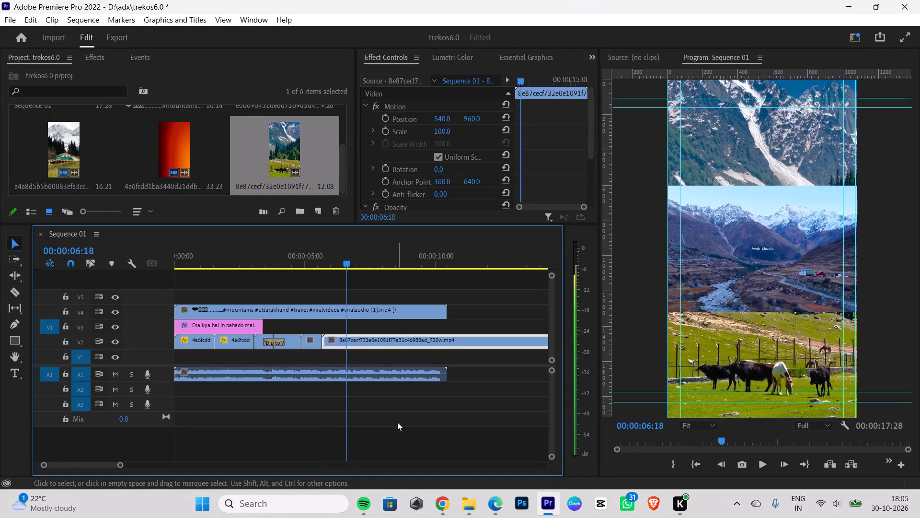
key(Right)
key(Right)
key(Right)
key(Right)
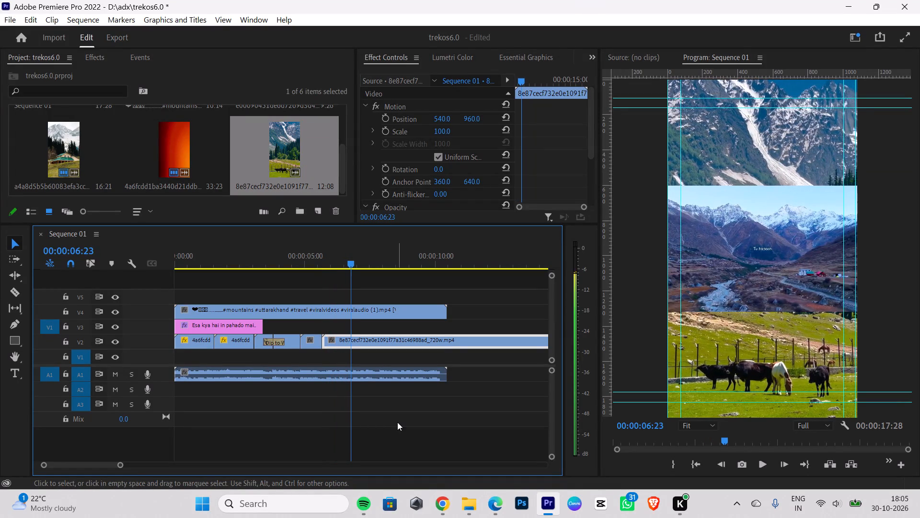
key(Left)
key(Left)
key(Left)
key(Right)
key(Right)
key(Right)
key(Right)
key(Right)
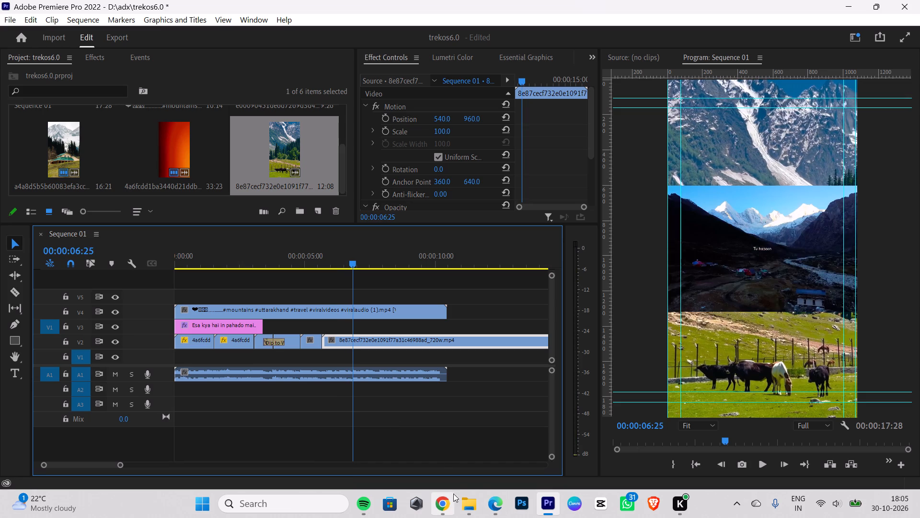
Import the mountain backpacker video, 4d30613022cb410bae381a627b775f51, from the Downloads folder into the project.
click(473, 506)
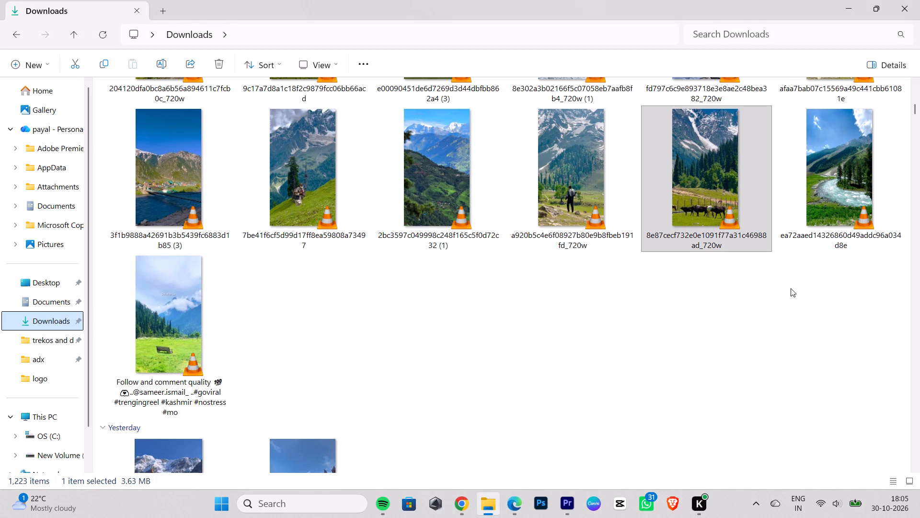
scroll(553, 296, down, 3)
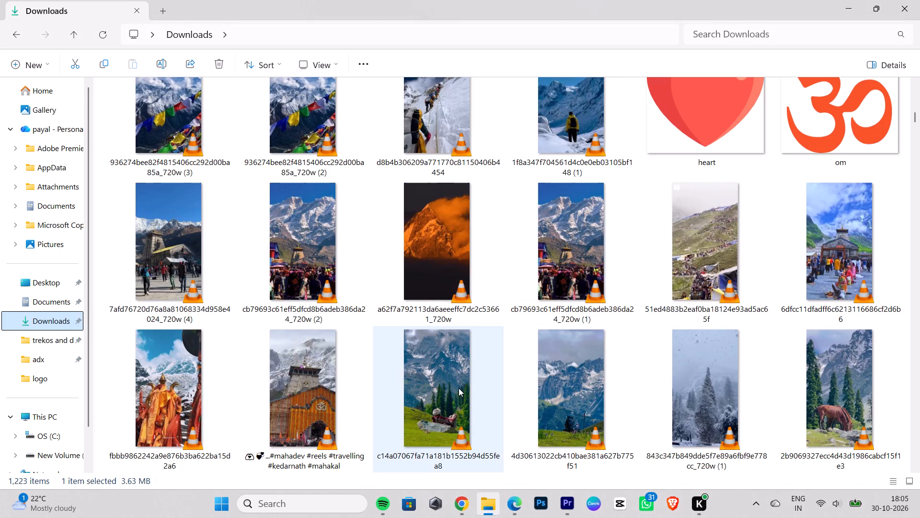
drag(560, 373, 572, 480)
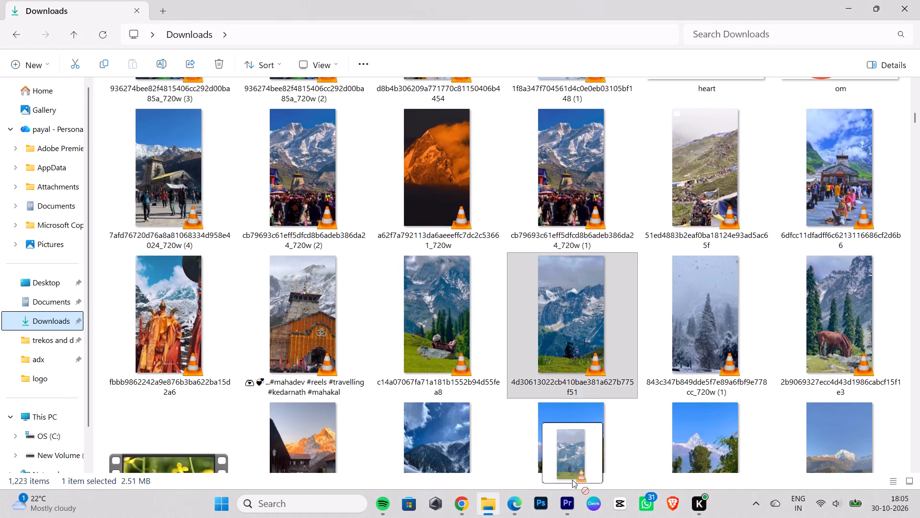
drag(572, 480, 297, 173)
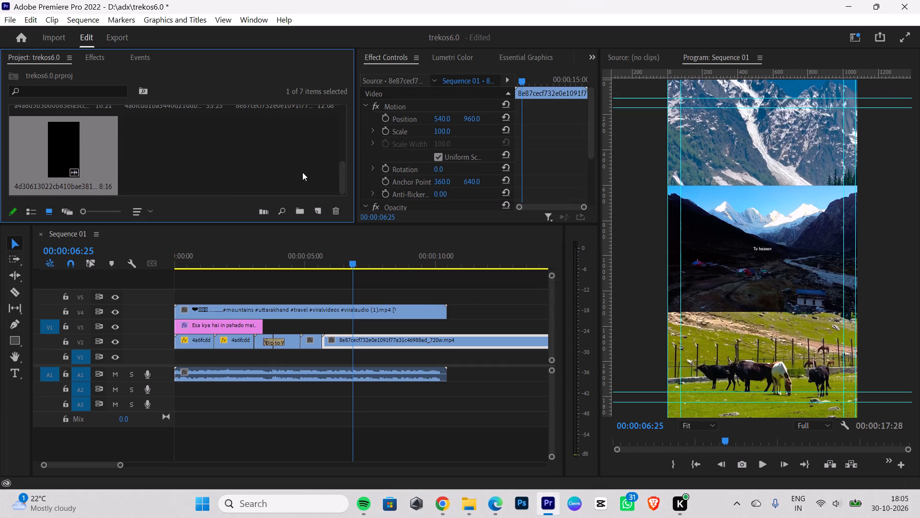
Add the backpacker clip to the sequence on V5, beyond the end of the reference reel, and delete its audio.
drag(57, 154, 458, 301)
click(502, 396)
key(BackSpace)
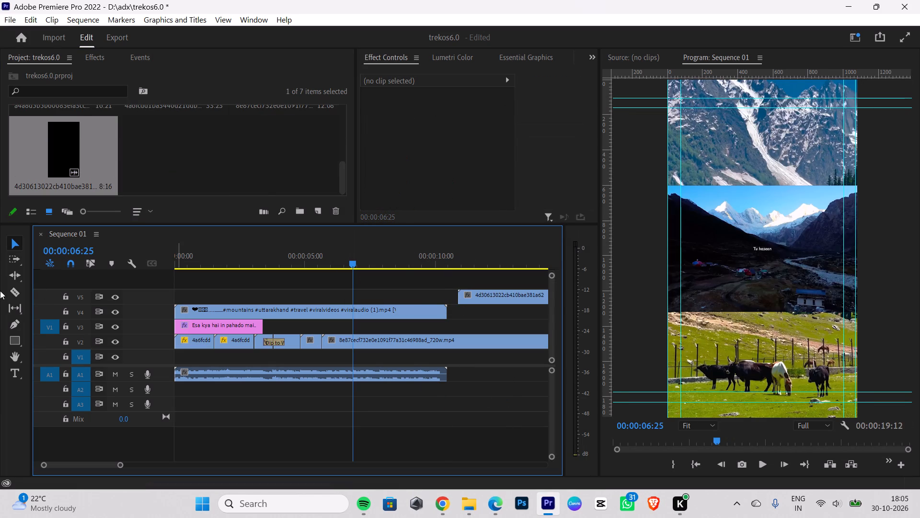
Cut the cattle clip on V2 at 00:00:06:25 and delete the part after the cut.
click(10, 292)
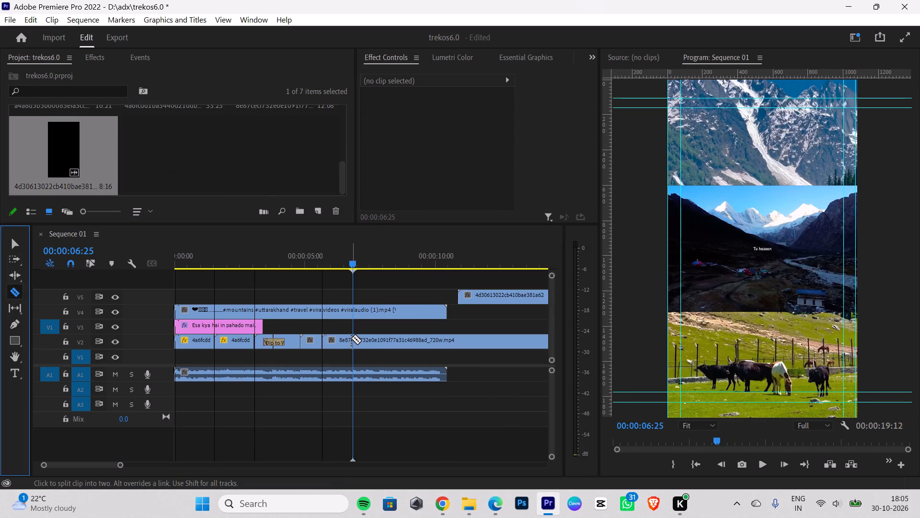
click(351, 338)
click(15, 241)
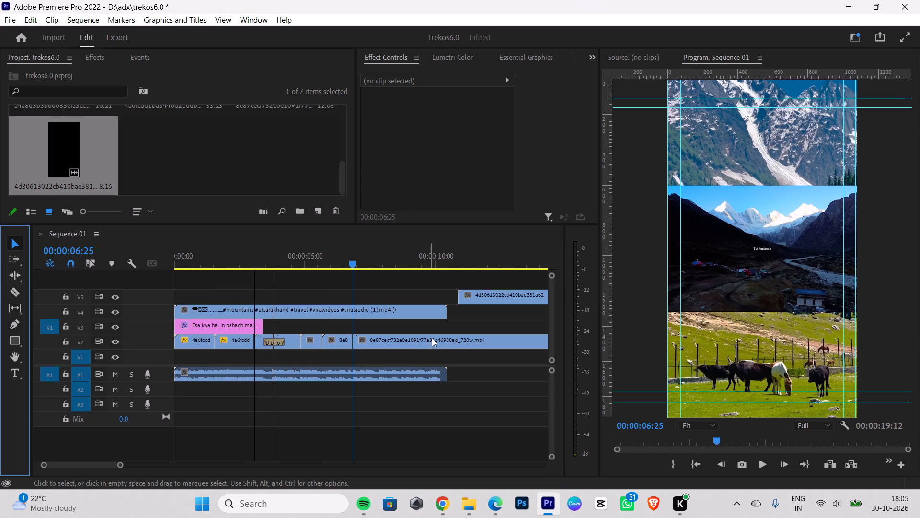
click(432, 338)
key(BackSpace)
Move the backpacker clip from V5 to V2, directly after the cattle clip at 00:00:06:25.
drag(494, 293, 403, 336)
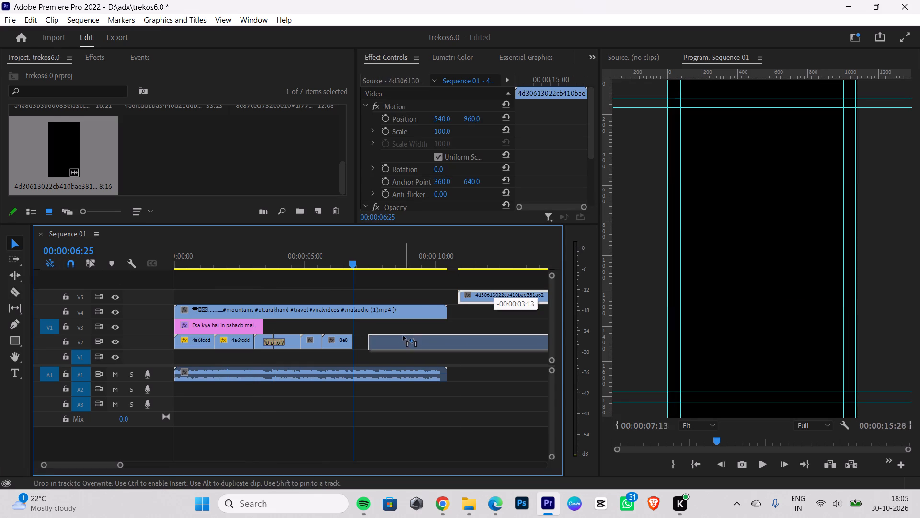
drag(403, 336, 393, 336)
Apply Scale to Frame Size to the backpacker clip on V2.
right_click(393, 333)
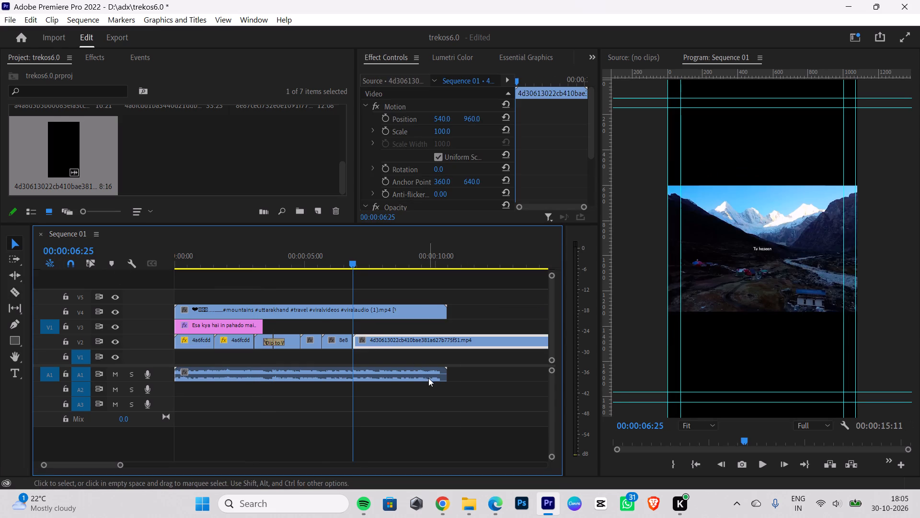
right_click(427, 338)
click(456, 458)
Trim the black opening off the backpacker clip up to 00:00:07:08 and move the clip back against the end of the cattle clip.
drag(354, 263, 356, 262)
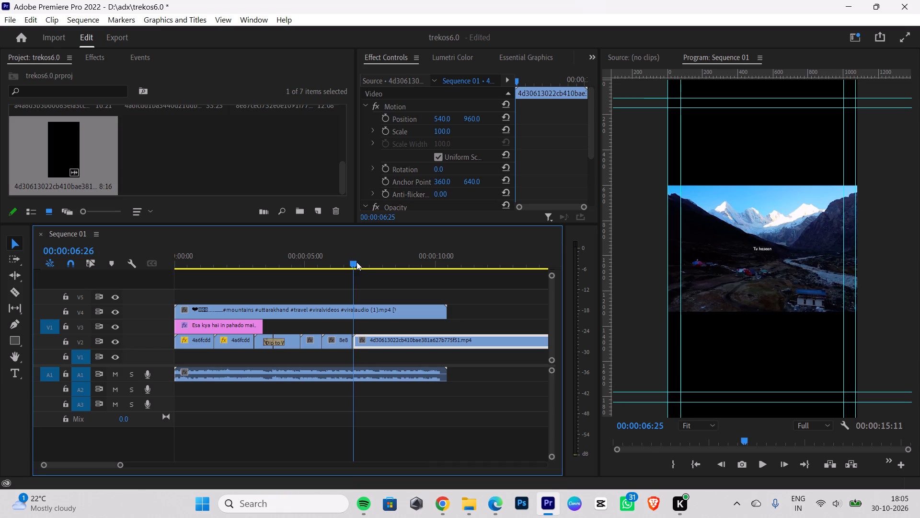
drag(356, 262, 366, 262)
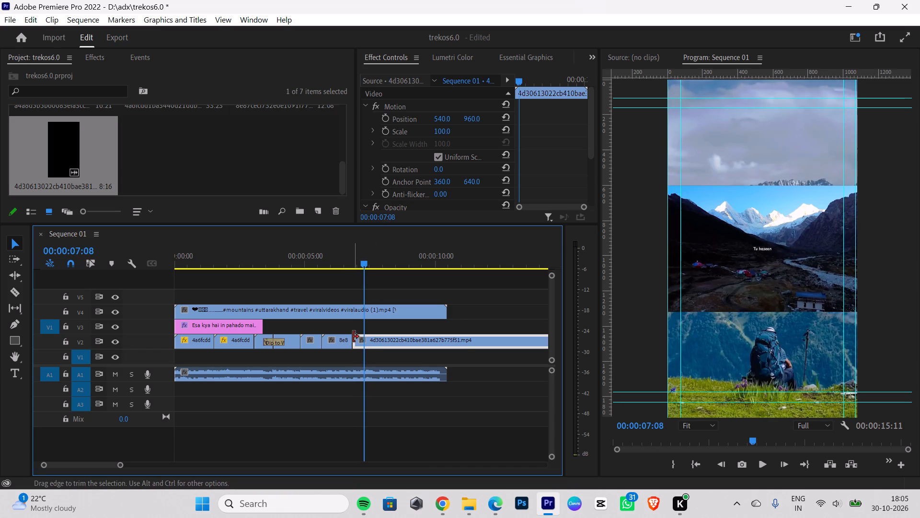
drag(353, 337, 360, 337)
drag(397, 336, 393, 336)
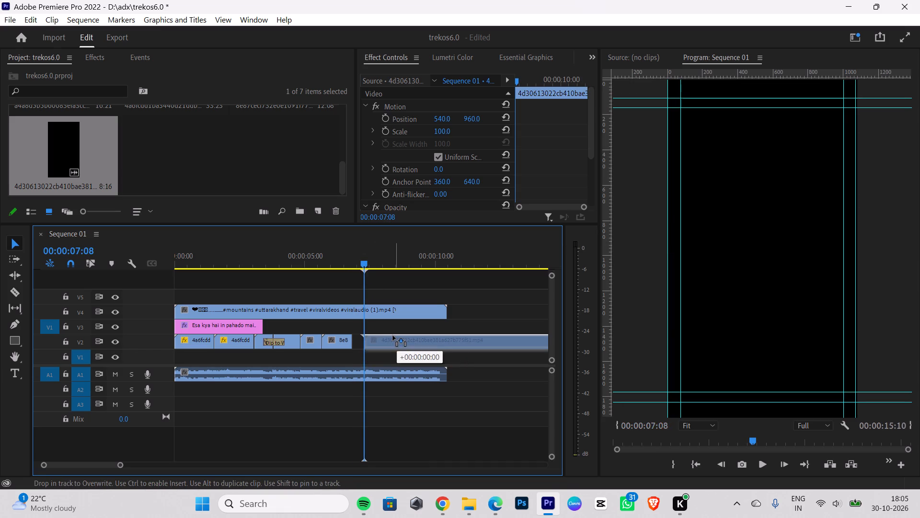
drag(393, 336, 389, 336)
right_click(383, 336)
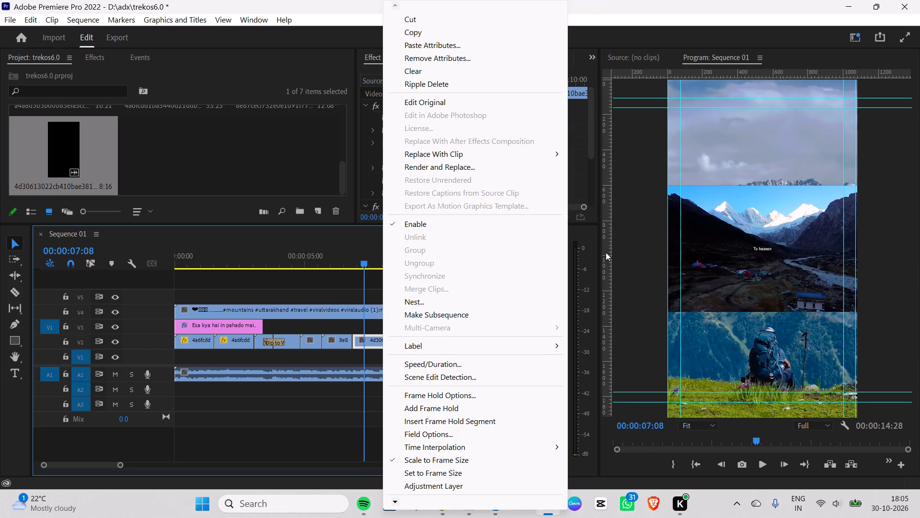
click(642, 226)
Step frame by frame from 00:00:06:12 across the cut between the cattle and backpacker clips to check it against the reference's shot change.
drag(365, 258, 342, 268)
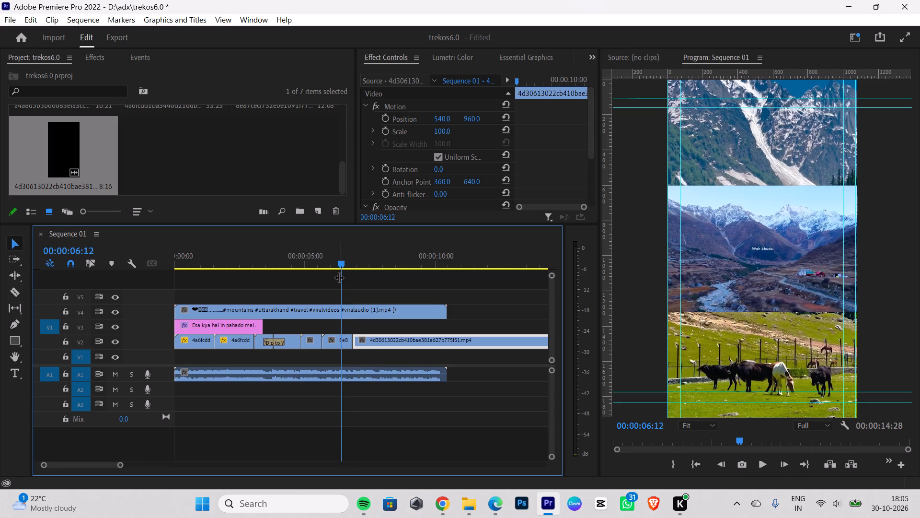
key(Right)
key(Right)
key(Right)
key(Right)
key(Right)
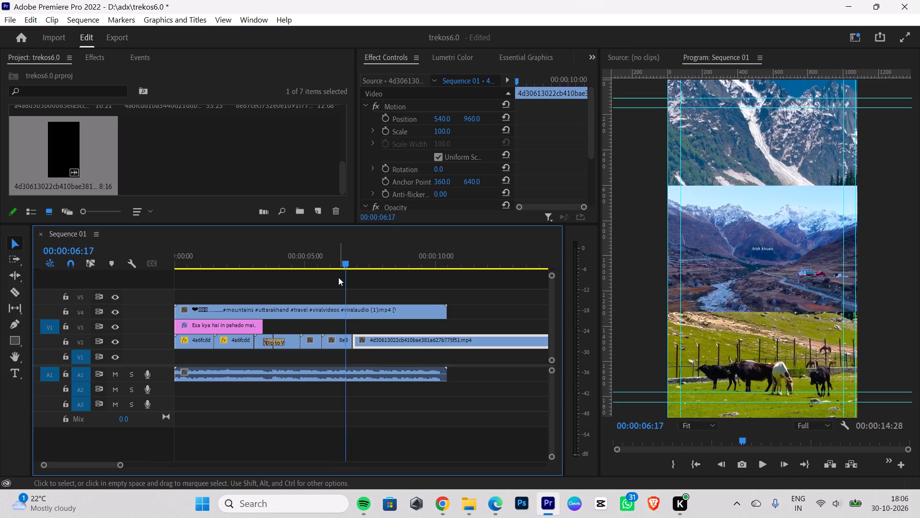
key(Right)
key(Right)
key(Right)
key(Right)
key(Right)
key(Right)
key(Right)
key(Right)
key(Right)
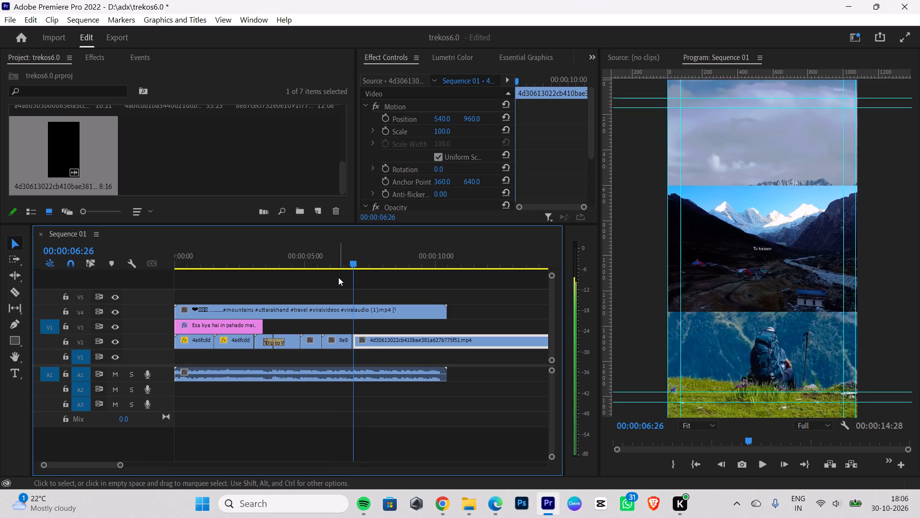
Split the backpacker clip on V2 at the reference's next shot change, 00:00:07:25, and delete the remainder after it.
key(Right)
key(Right)
key(Right)
key(Right)
key(Right)
key(Right)
key(Right)
key(Right)
key(Right)
key(Right)
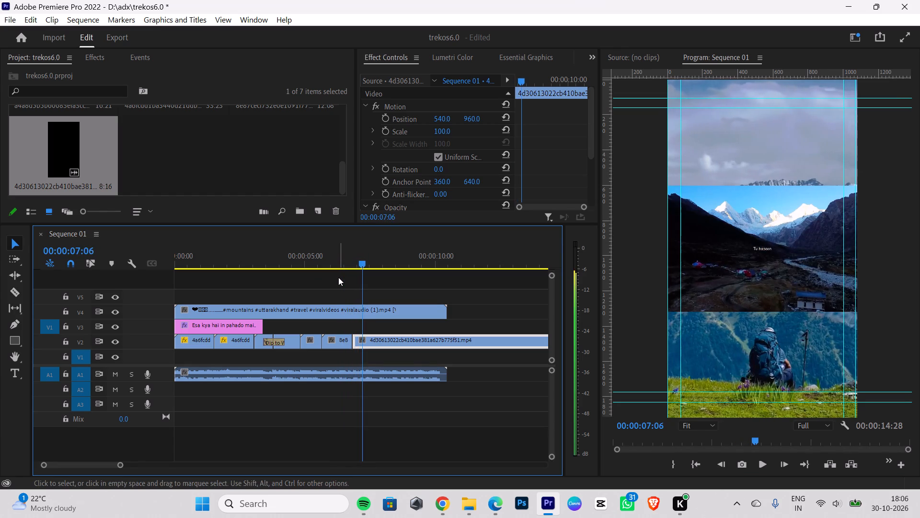
key(Right)
key(Right)
key(Right)
key(Right)
key(Right)
key(Right)
key(Right)
key(Right)
key(Right)
key(Right)
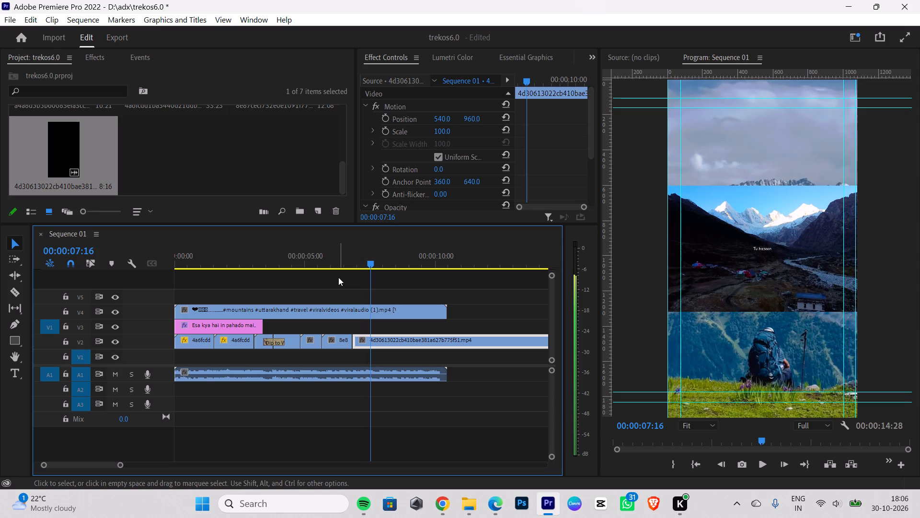
key(Right)
key(Right)
key(Right)
key(Right)
key(Right)
key(Right)
key(Right)
key(Right)
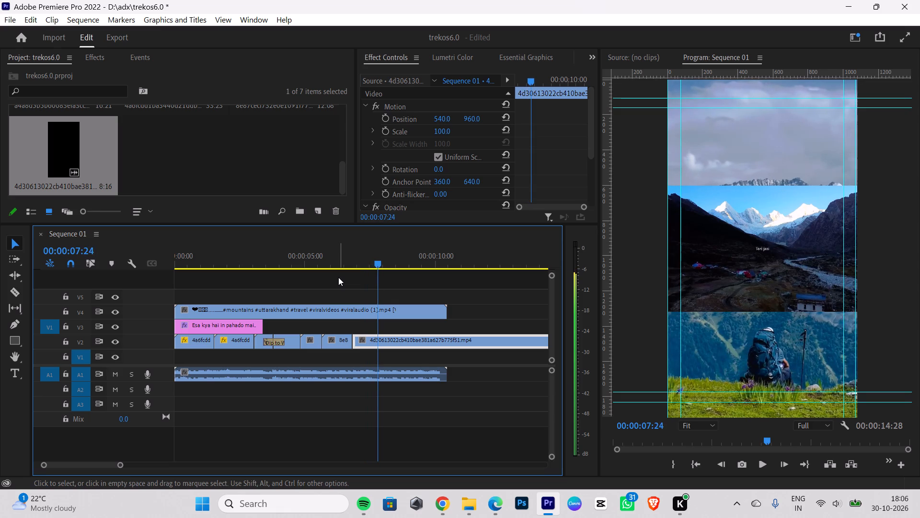
key(Right)
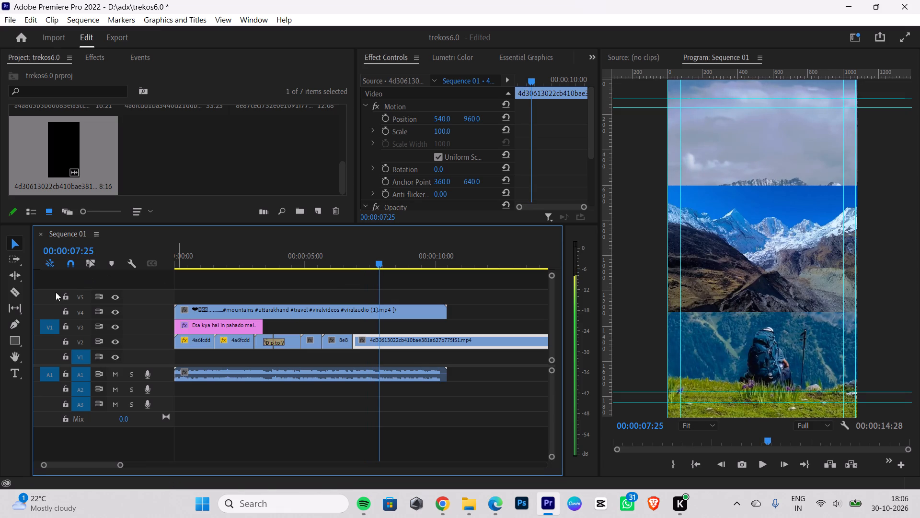
click(21, 294)
click(380, 341)
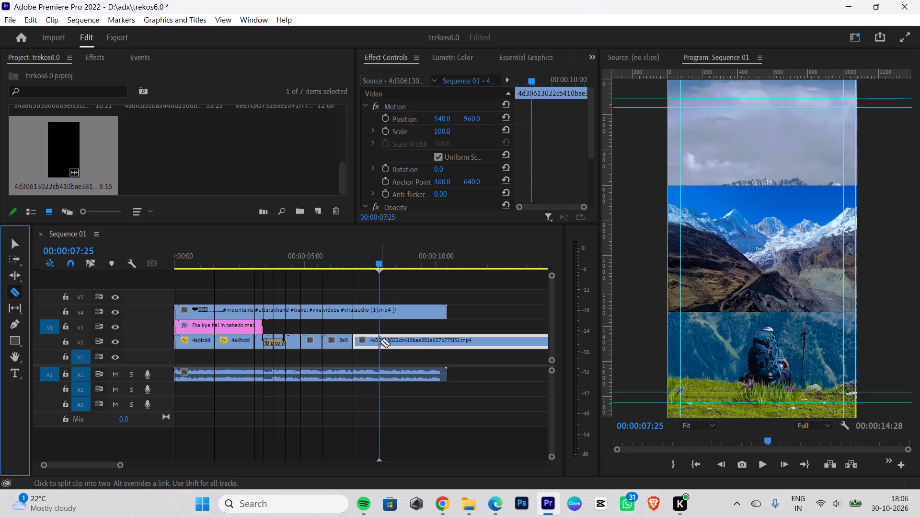
click(17, 245)
click(432, 340)
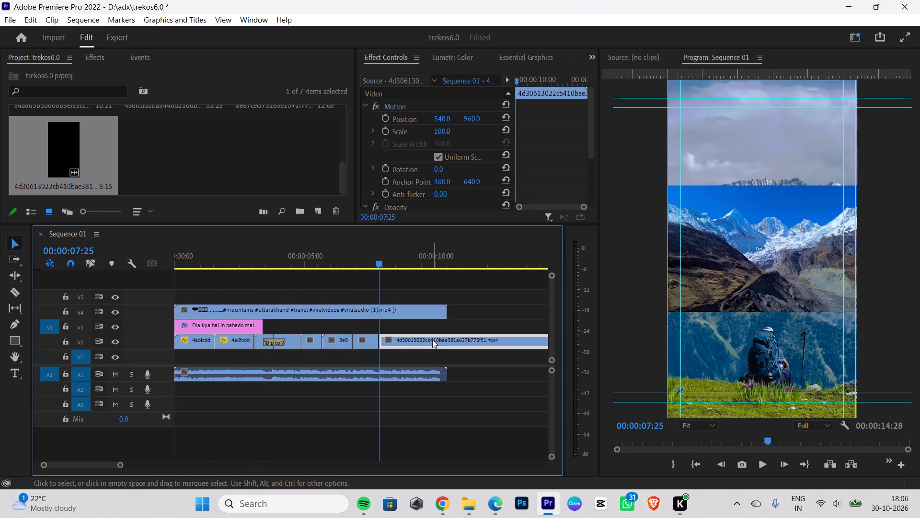
key(BackSpace)
Switch to File Explorer and import the green mountain meadow video 21c44551df62a0cd0cb79573287c0639 from Downloads into the Premiere Pro project.
click(468, 498)
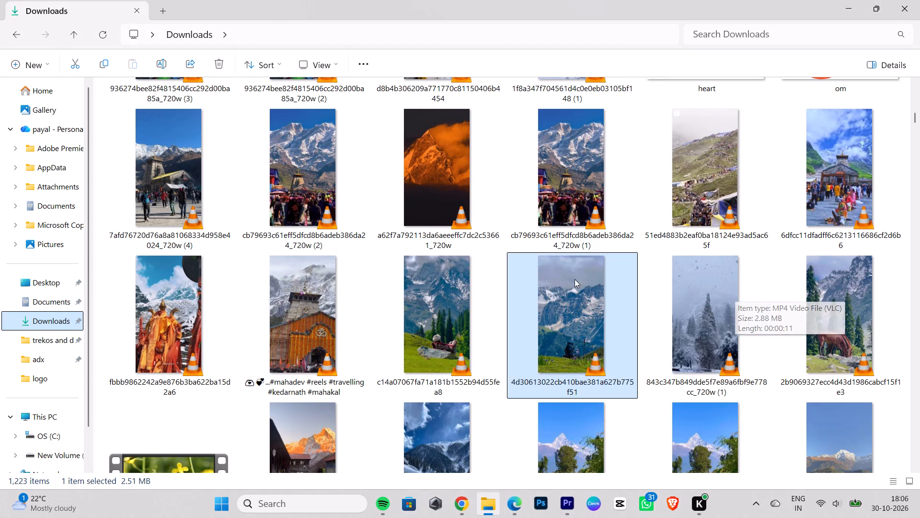
scroll(639, 230, down, 3)
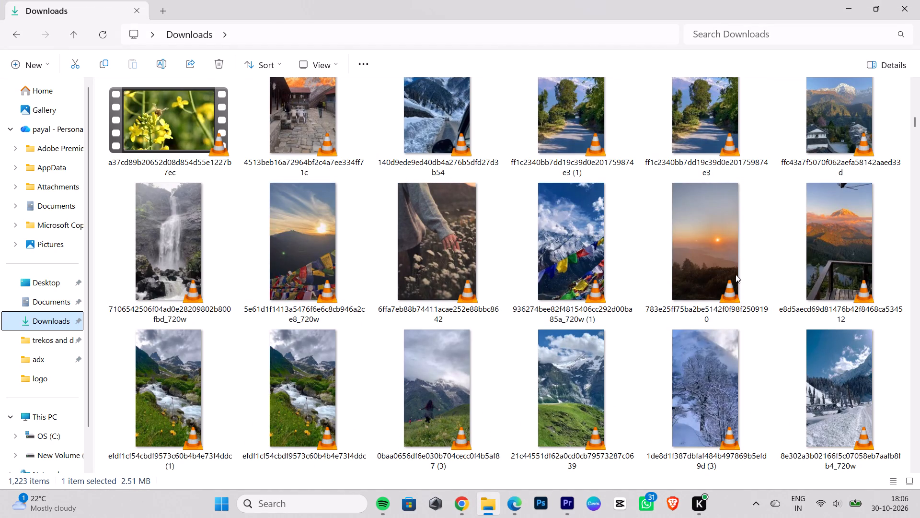
drag(565, 384, 601, 498)
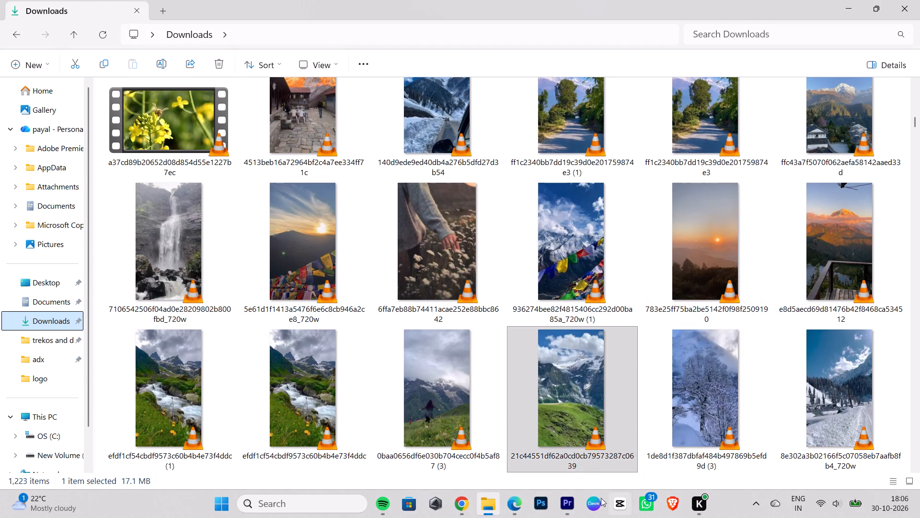
drag(601, 498, 257, 173)
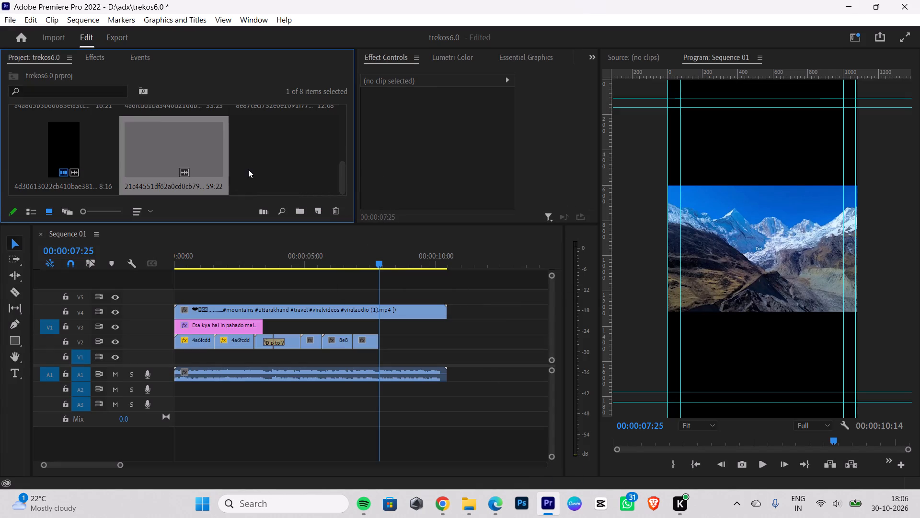
Add the green meadow clip to the sequence, delete its audio, and place its video on V2 directly after the backpacker clip at 00:00:07:25.
drag(174, 154, 476, 311)
click(517, 381)
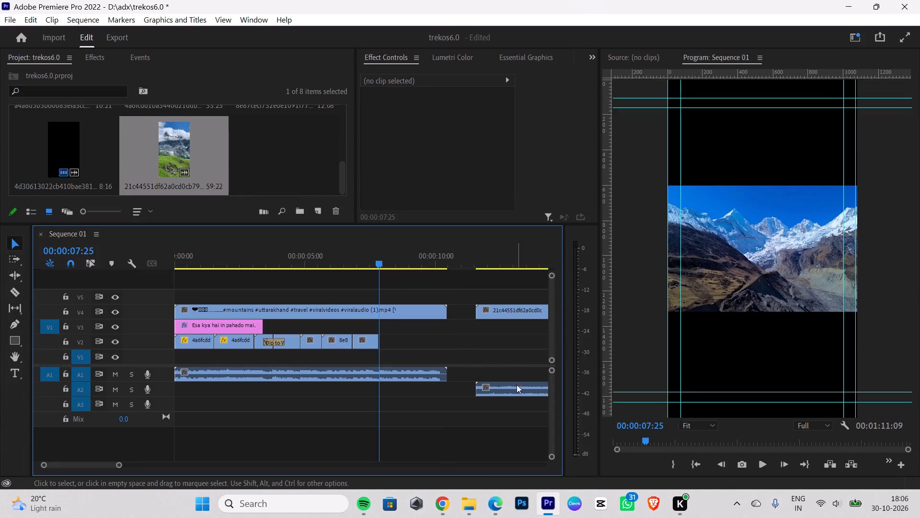
click(514, 389)
key(BackSpace)
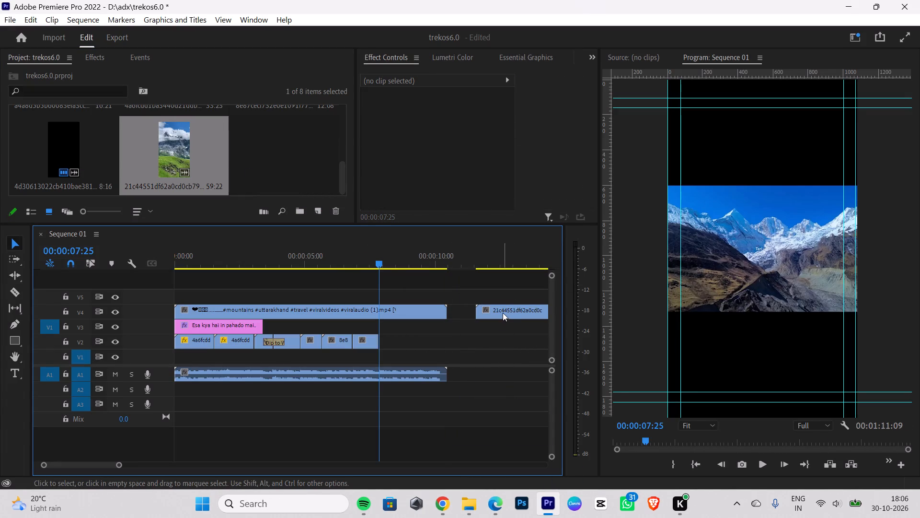
drag(503, 313, 408, 337)
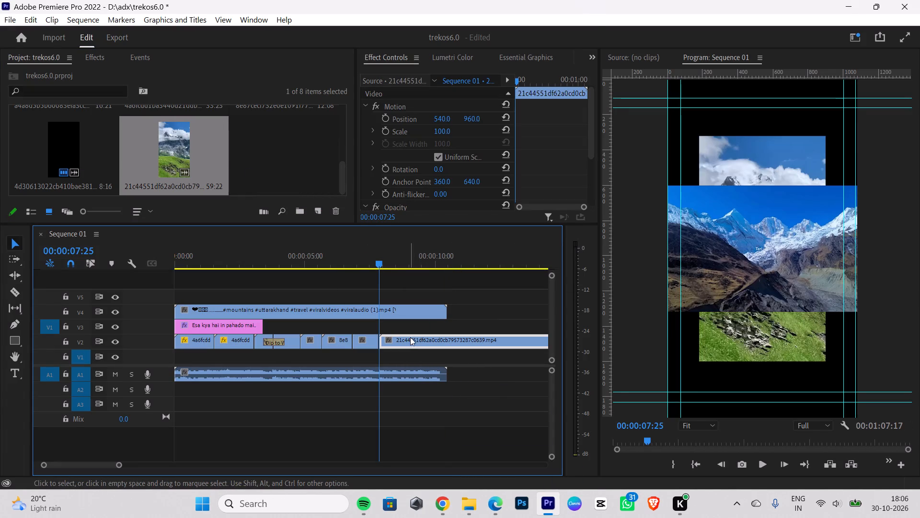
Apply Scale to Frame Size to the green meadow clip on V2.
right_click(413, 337)
click(466, 458)
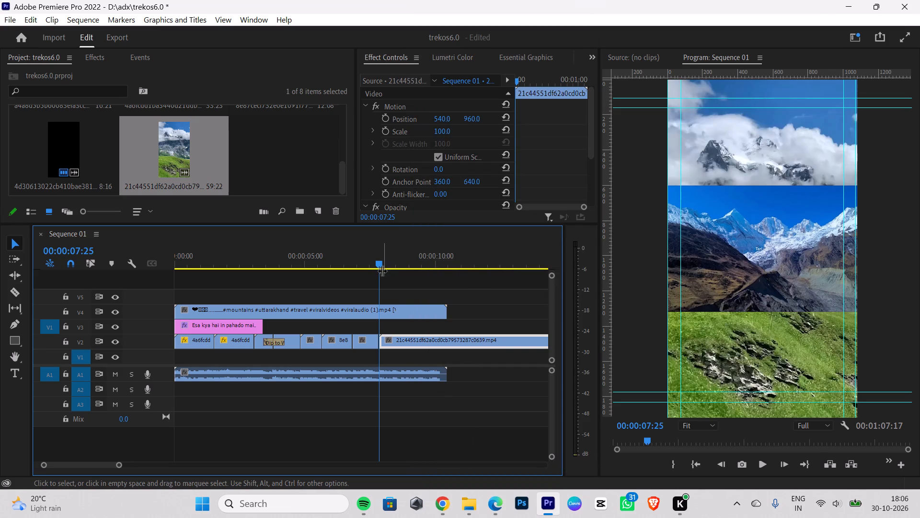
Step frame by frame from 00:00:07:19 across the cut between the backpacker and meadow clips to check it against the reference's shot change.
drag(379, 262, 375, 264)
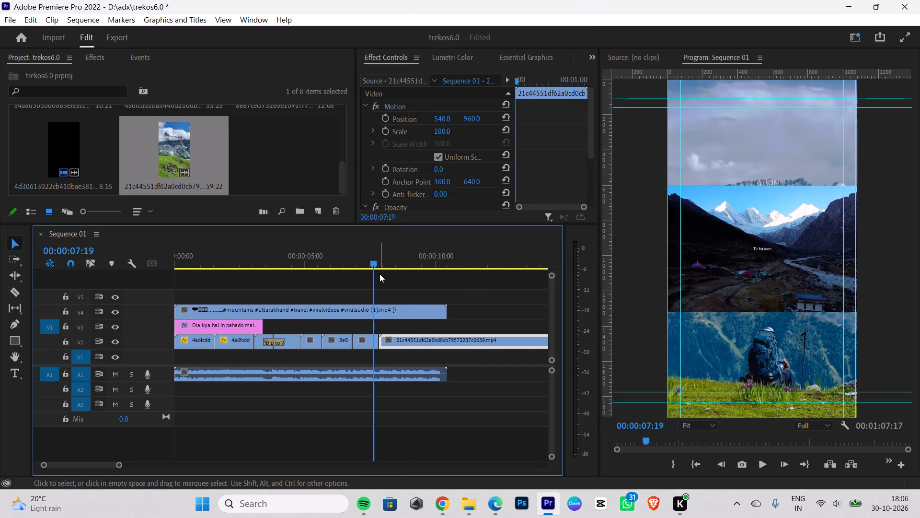
key(Right)
key(Right)
key(Right)
key(Right)
key(Right)
key(Right)
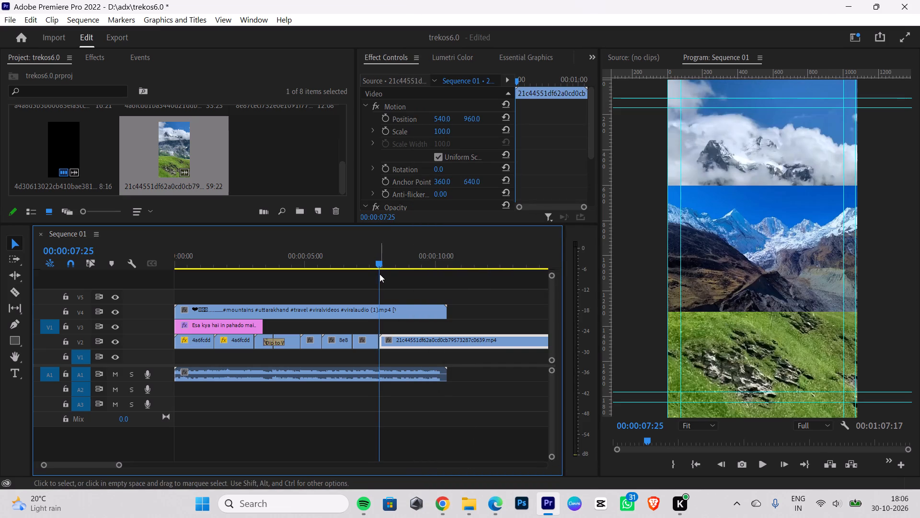
Split the green meadow clip on V2 at the reference's next shot change, 00:00:08:28, and delete the remainder after it.
key(Right)
key(Right)
key(Right)
key(Right)
key(Right)
key(Right)
key(Right)
key(Right)
key(Right)
key(Right)
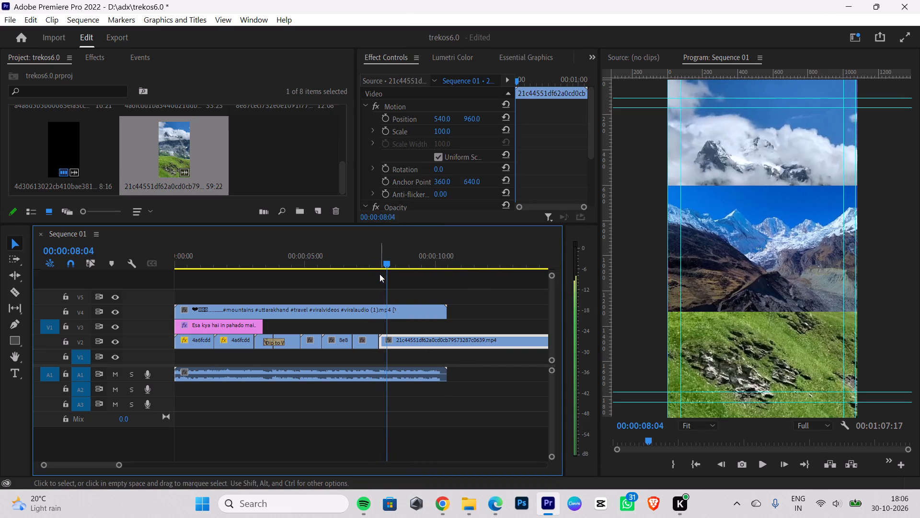
key(Right)
key(Right)
key(Right)
key(Right)
key(Right)
key(Right)
key(Right)
key(Right)
key(Right)
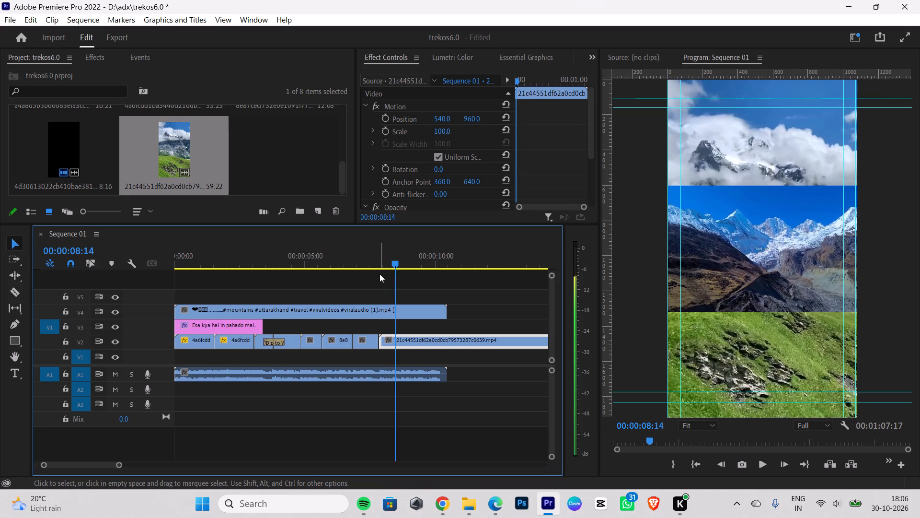
key(Right)
key(Right)
key(Right)
key(Right)
key(Right)
key(Right)
key(Right)
key(Right)
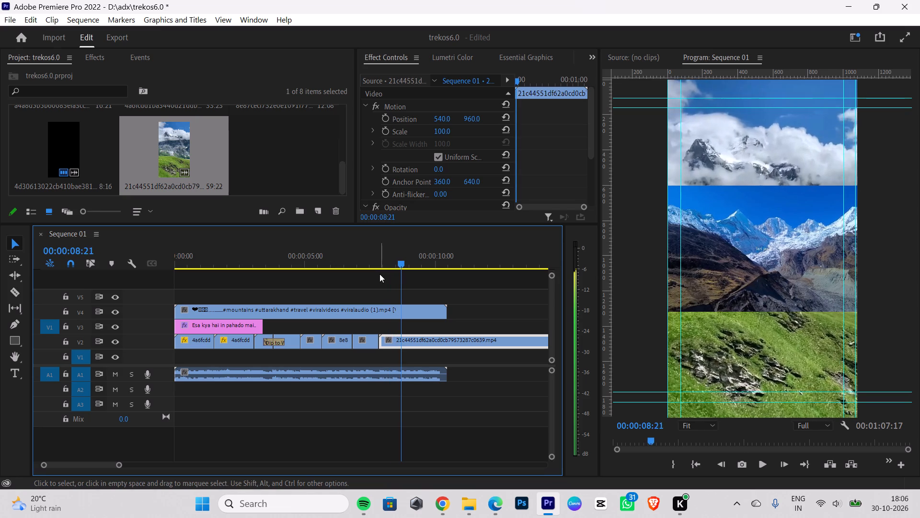
key(Right)
key(Right)
key(Right)
key(Right)
key(Right)
key(Right)
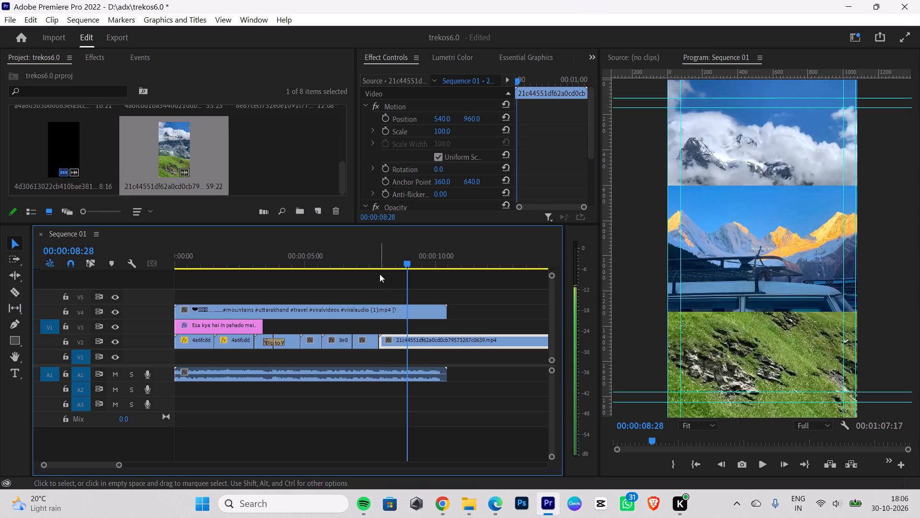
key(Left)
key(Right)
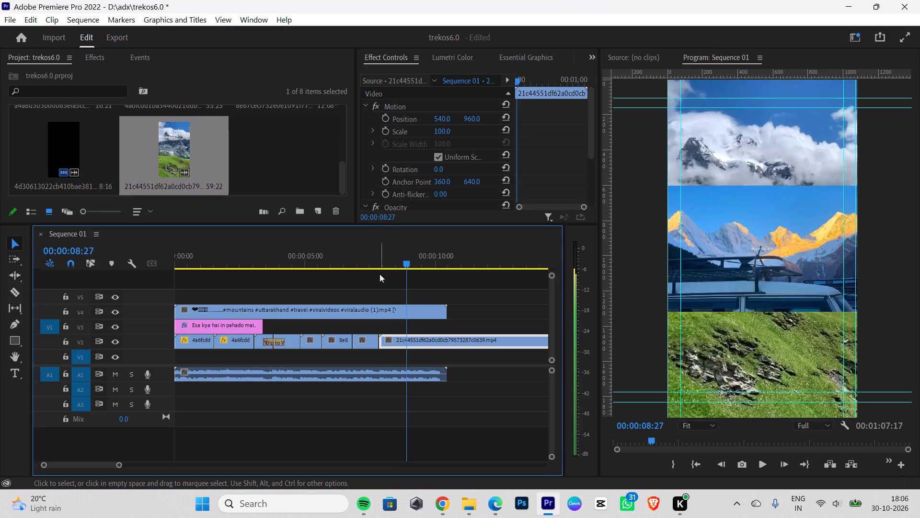
click(21, 296)
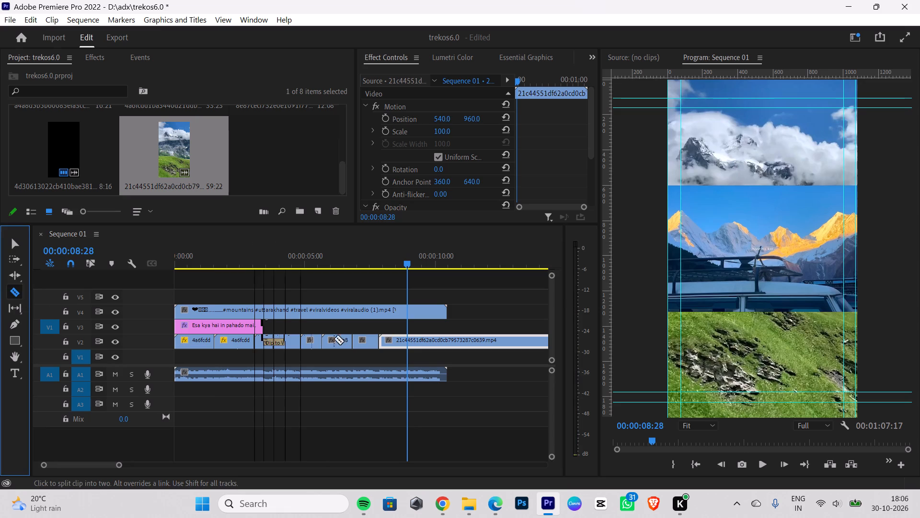
click(408, 339)
click(11, 244)
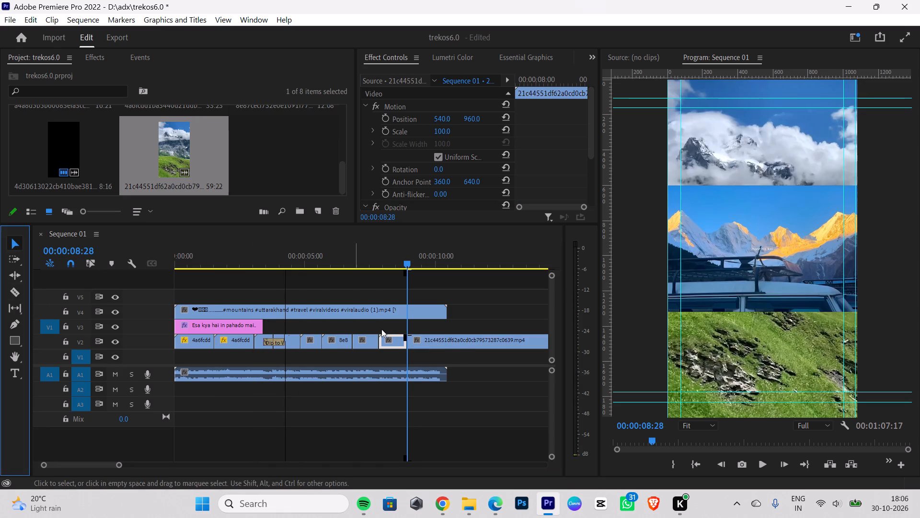
click(461, 345)
key(BackSpace)
Find the prayer-flags mountain clip 936274bee82f4815406cc292d00ba85a_720w in the Downloads folder and import it into the project.
click(474, 510)
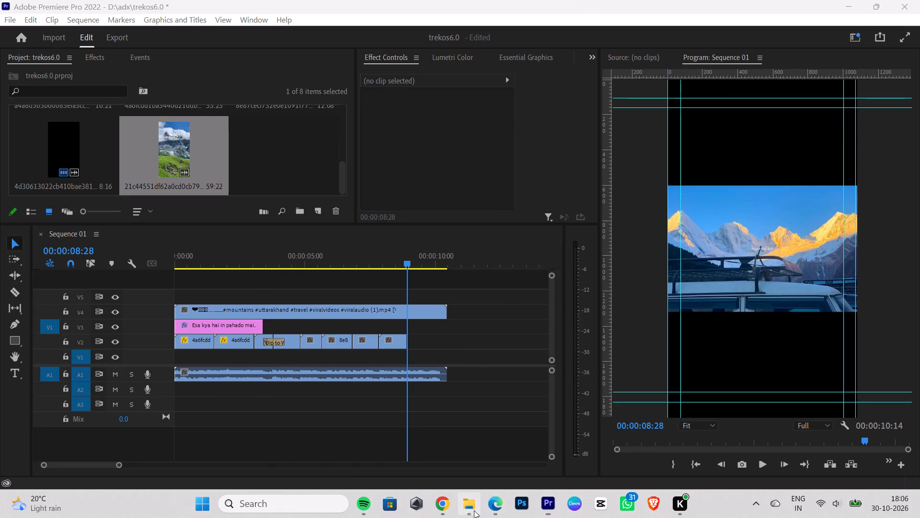
scroll(727, 306, down, 1)
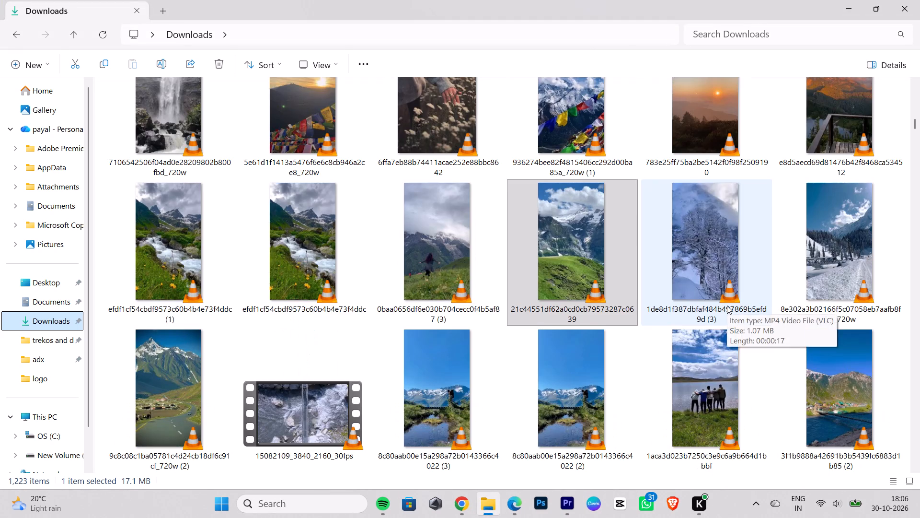
scroll(727, 306, down, 2)
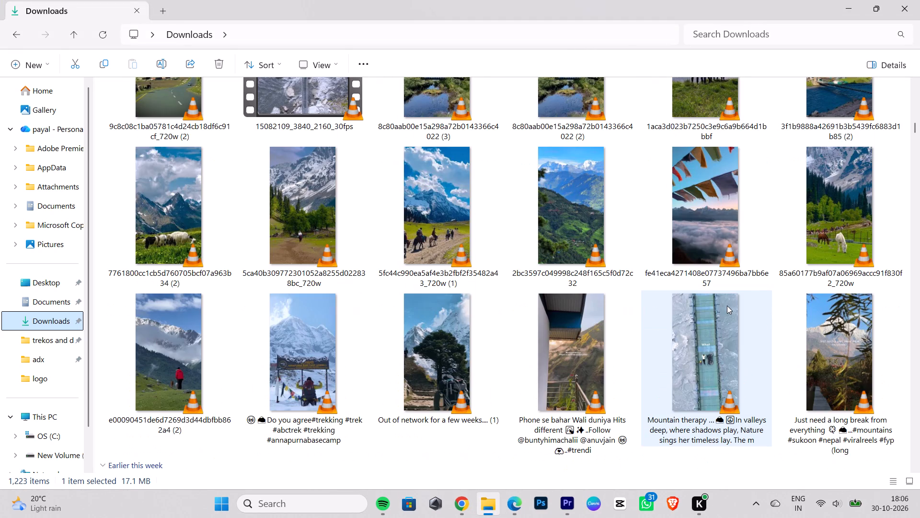
scroll(726, 306, down, 1)
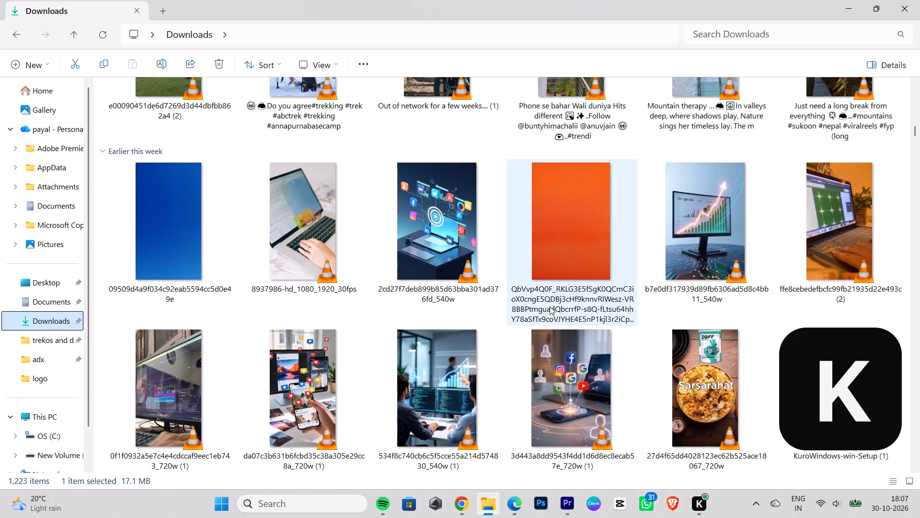
scroll(688, 311, down, 4)
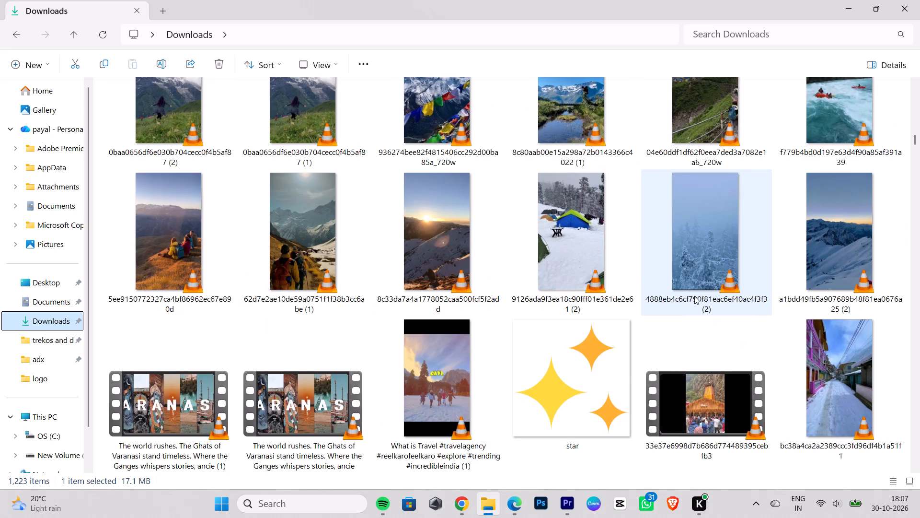
scroll(823, 269, down, 2)
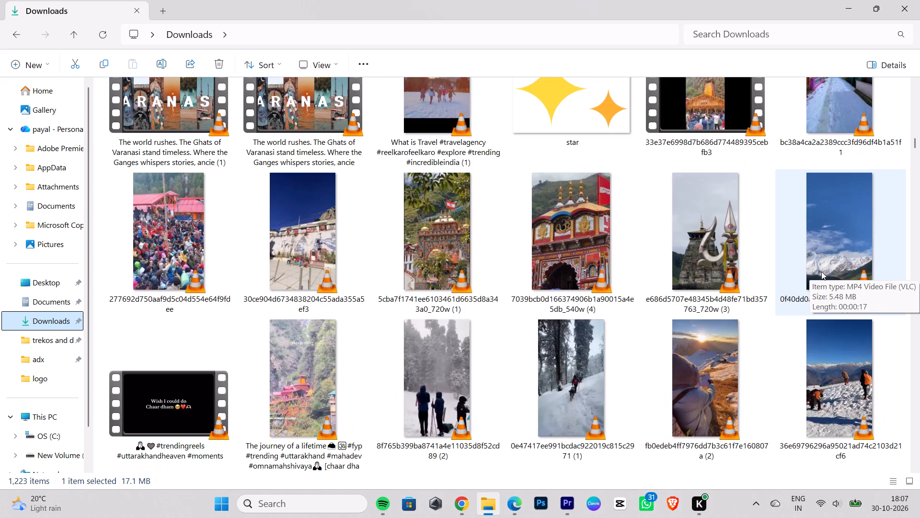
scroll(821, 271, down, 2)
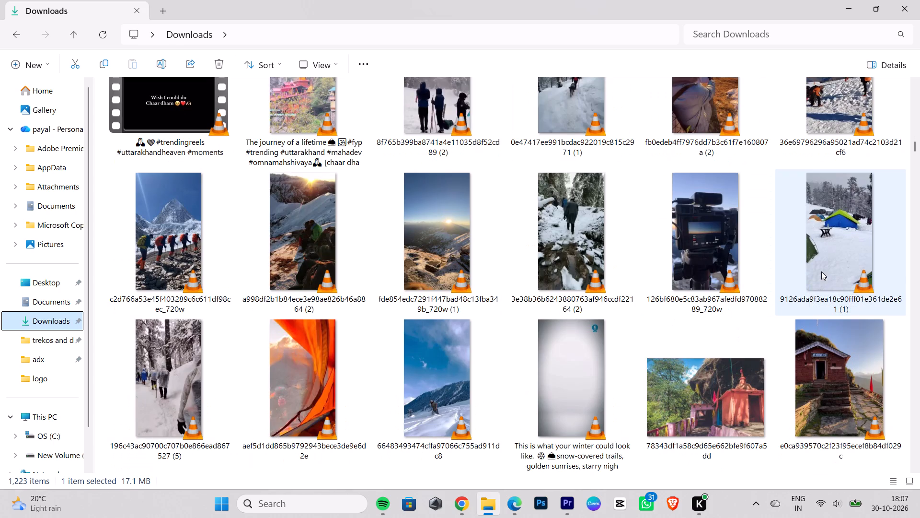
scroll(821, 271, down, 2)
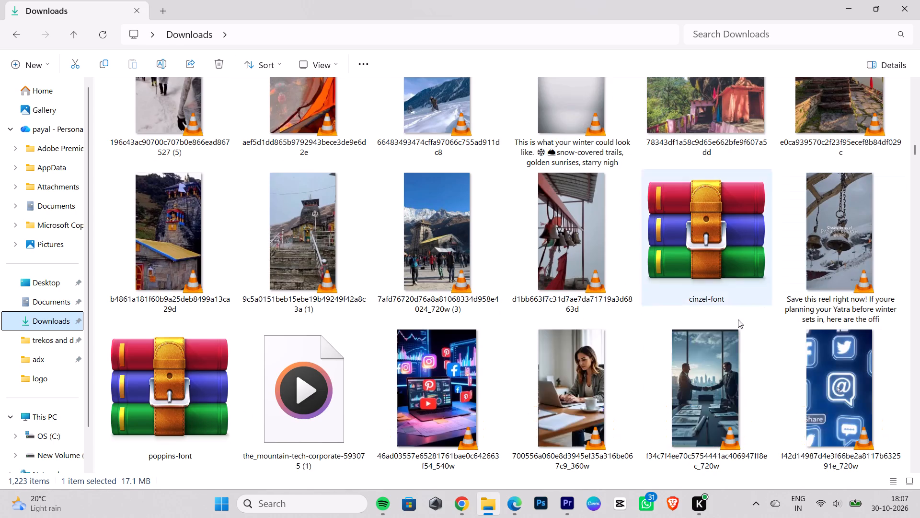
scroll(617, 310, up, 1)
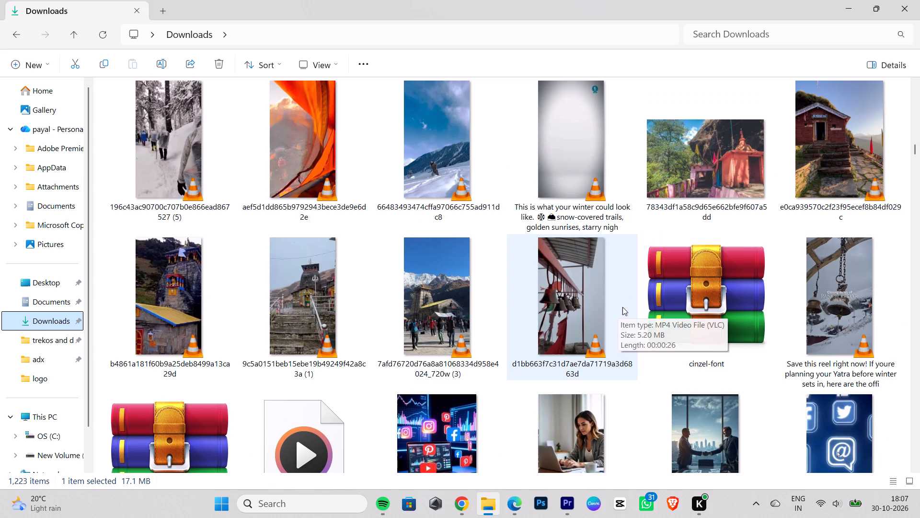
scroll(624, 301, up, 2)
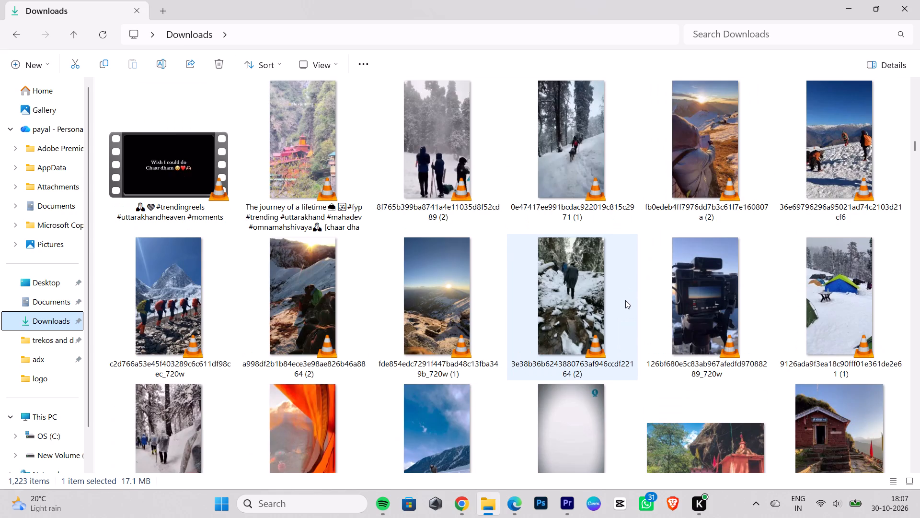
scroll(667, 306, up, 2)
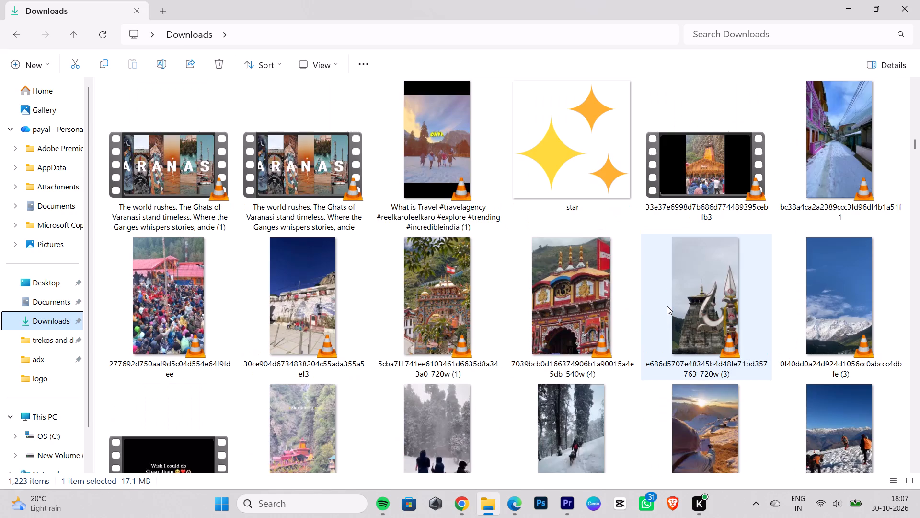
scroll(667, 306, up, 2)
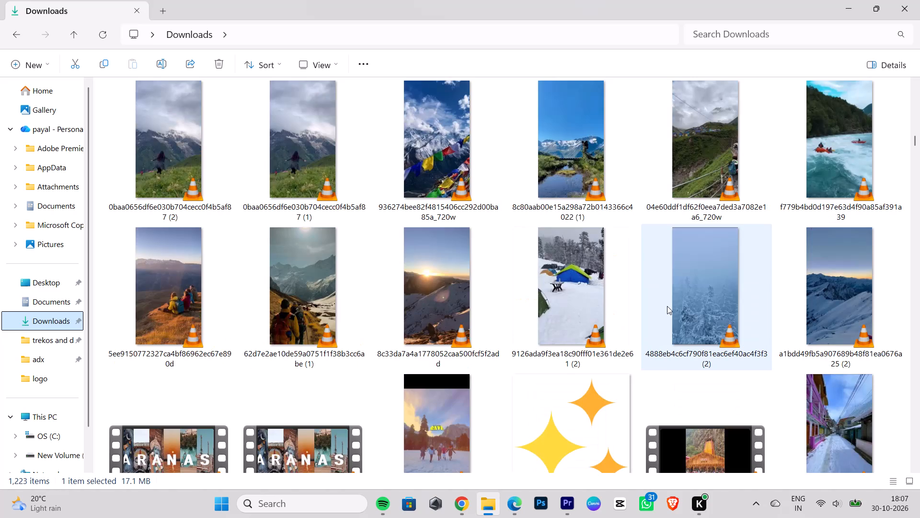
drag(442, 141, 574, 496)
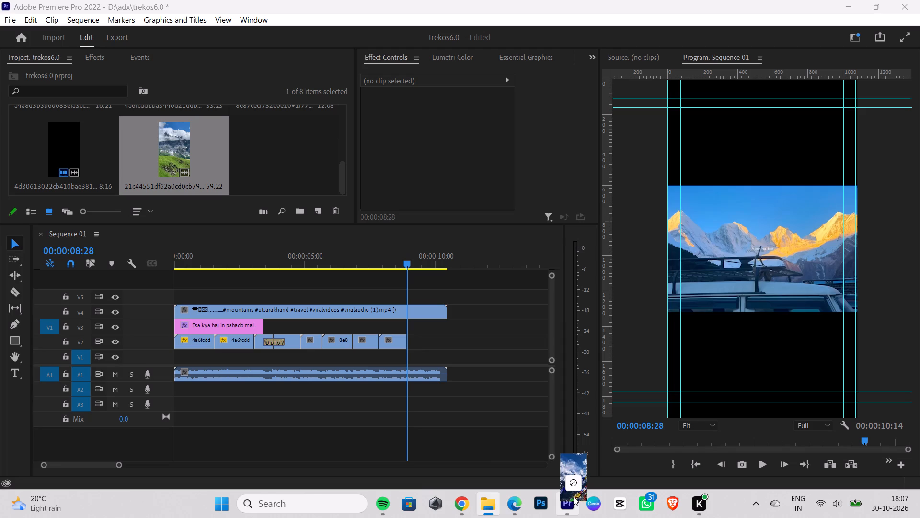
drag(574, 496, 251, 167)
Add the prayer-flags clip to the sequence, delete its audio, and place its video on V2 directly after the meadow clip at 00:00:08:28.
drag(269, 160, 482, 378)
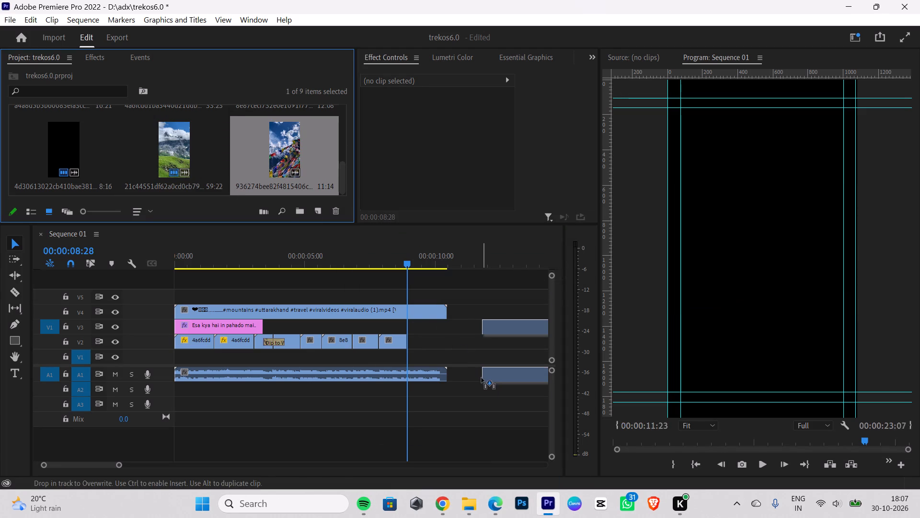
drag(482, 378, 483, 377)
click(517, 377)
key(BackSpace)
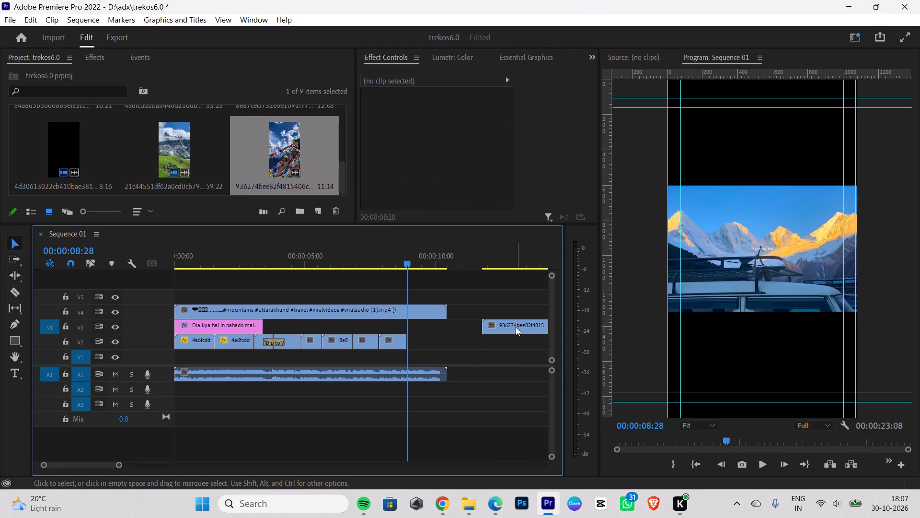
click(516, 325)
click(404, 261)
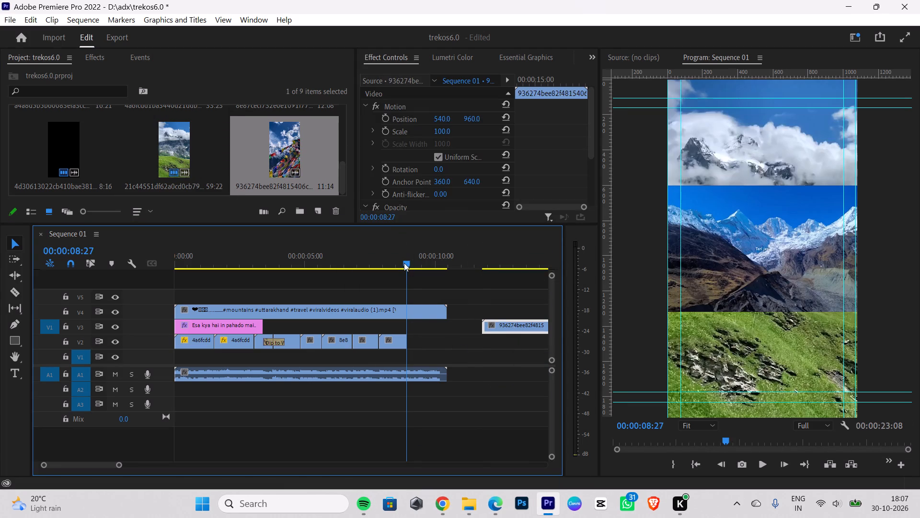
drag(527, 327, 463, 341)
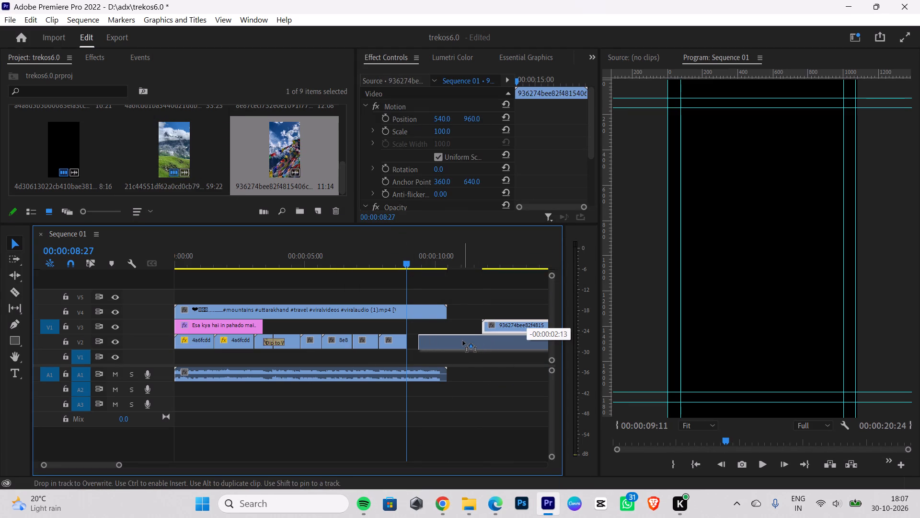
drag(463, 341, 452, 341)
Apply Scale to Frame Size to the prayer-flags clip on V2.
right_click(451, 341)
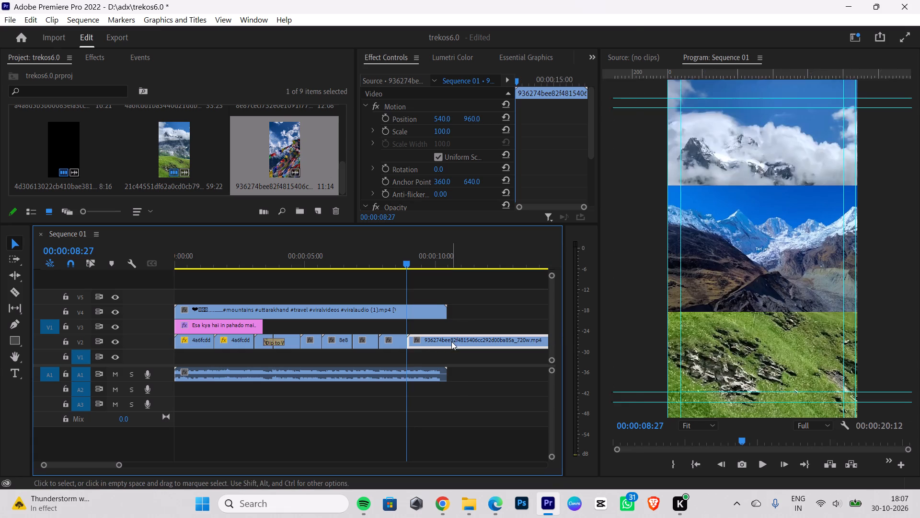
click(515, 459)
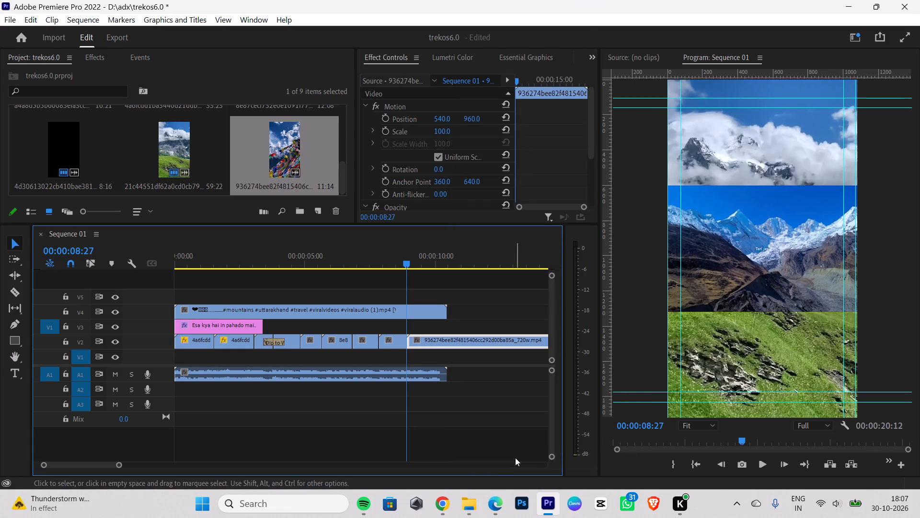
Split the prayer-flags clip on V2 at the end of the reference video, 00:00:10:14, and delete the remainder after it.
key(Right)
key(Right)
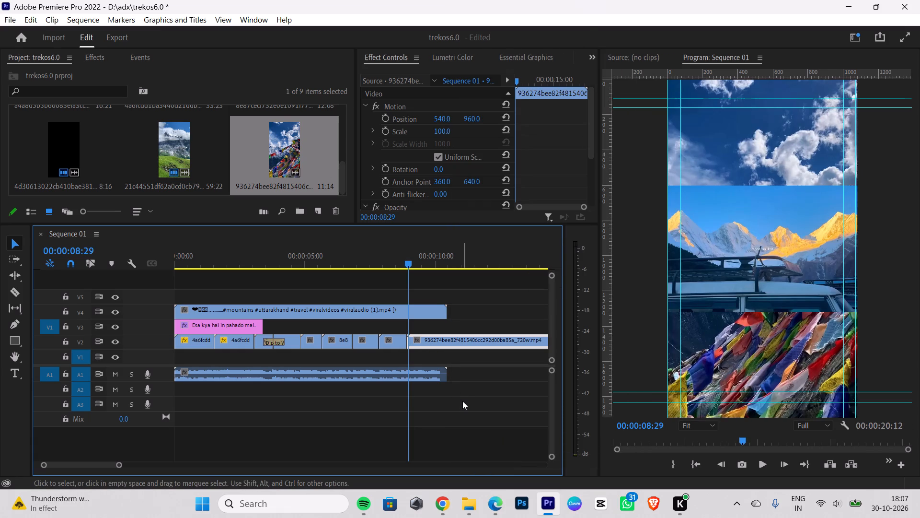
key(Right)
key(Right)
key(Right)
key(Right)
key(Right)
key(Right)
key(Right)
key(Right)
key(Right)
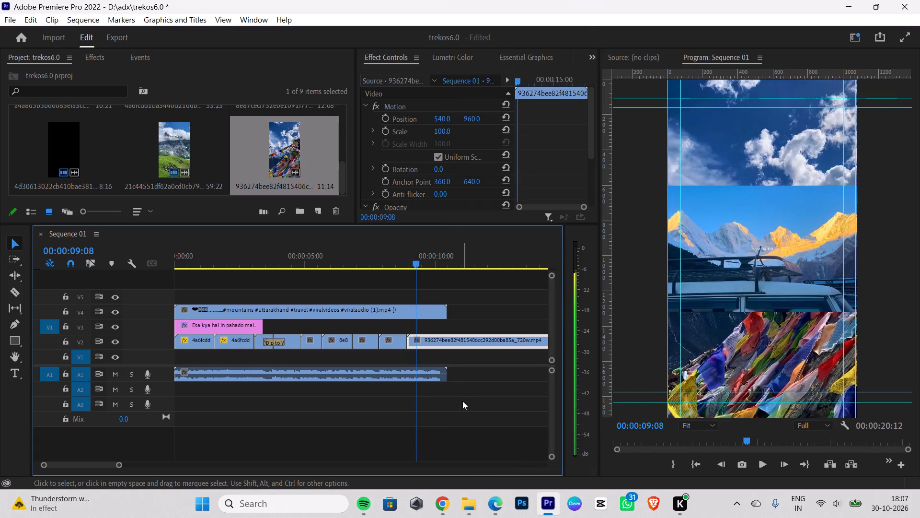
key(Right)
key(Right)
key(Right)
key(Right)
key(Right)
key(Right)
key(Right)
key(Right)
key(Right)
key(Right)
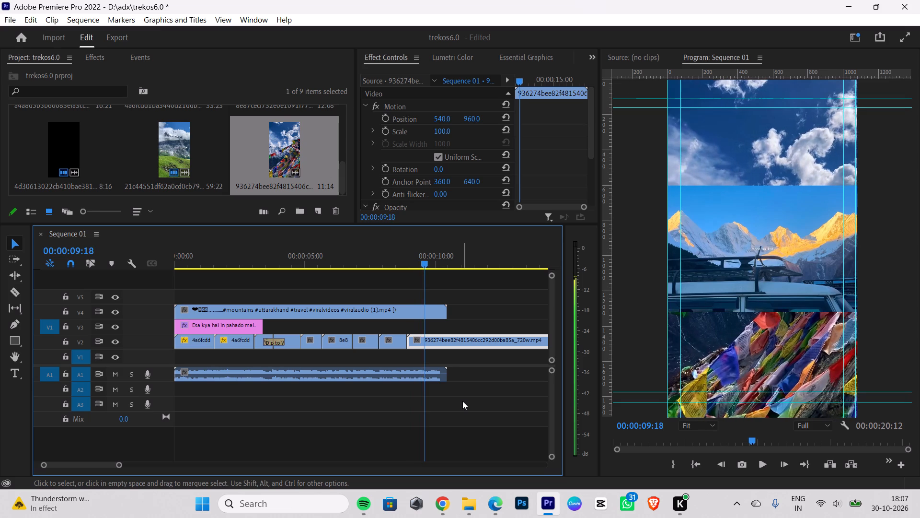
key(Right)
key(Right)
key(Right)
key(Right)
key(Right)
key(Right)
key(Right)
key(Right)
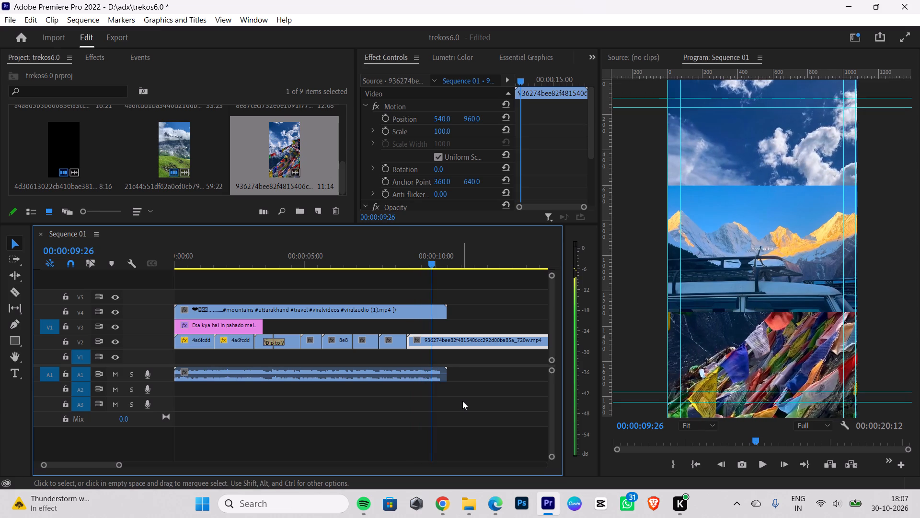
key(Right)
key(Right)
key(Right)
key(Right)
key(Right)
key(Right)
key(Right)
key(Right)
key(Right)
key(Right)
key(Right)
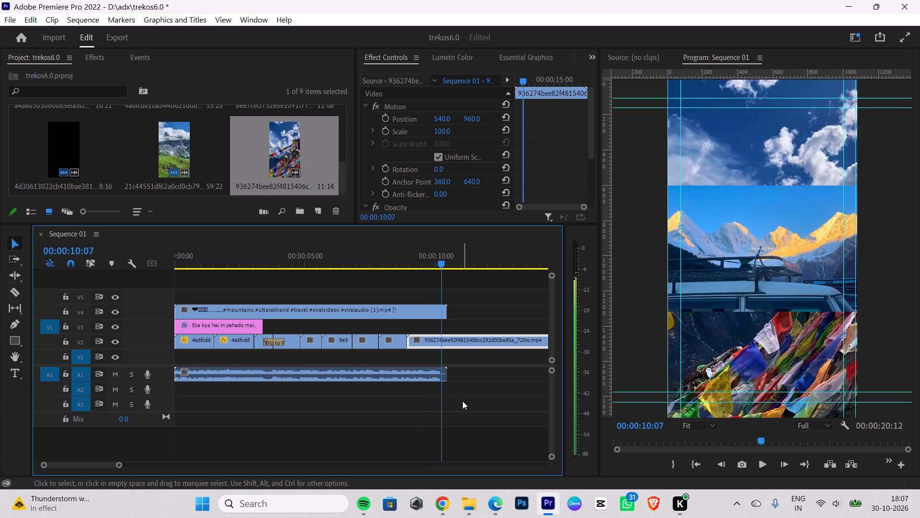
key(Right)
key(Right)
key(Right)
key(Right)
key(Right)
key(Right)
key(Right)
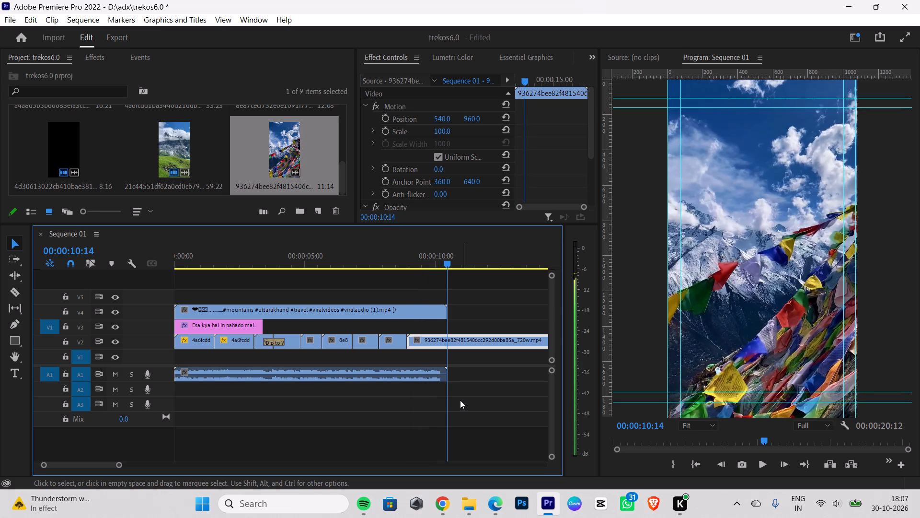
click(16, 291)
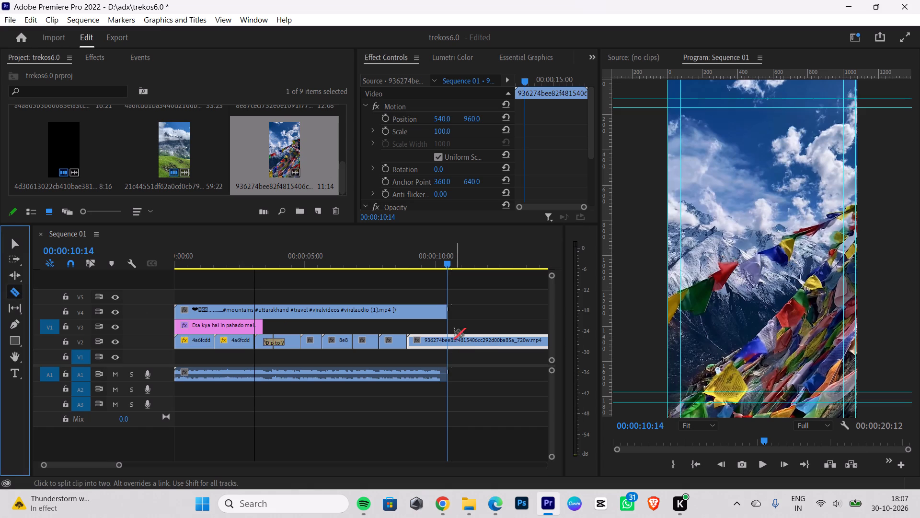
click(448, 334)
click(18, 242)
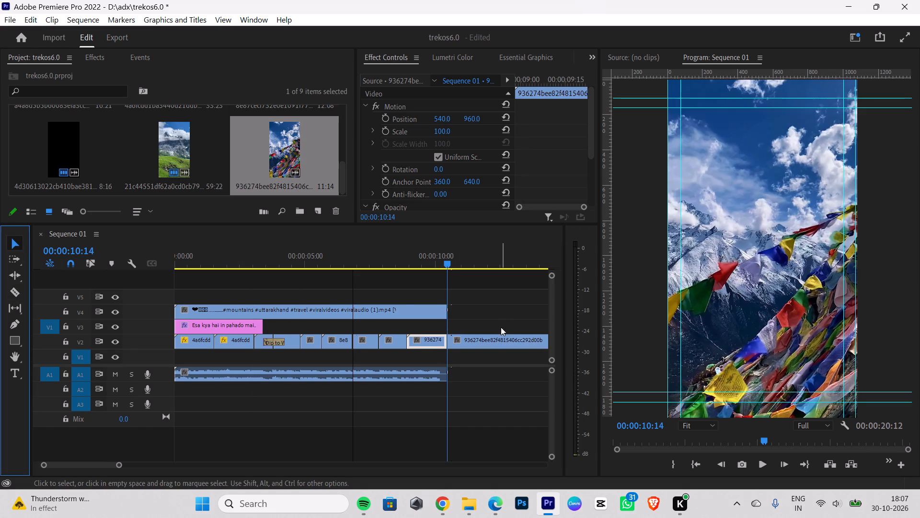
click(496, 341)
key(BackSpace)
Import the snowy mountain road clip 140d9ede9ed40db4a276b5dfd27d3b54 from the Downloads folder into the project.
click(469, 500)
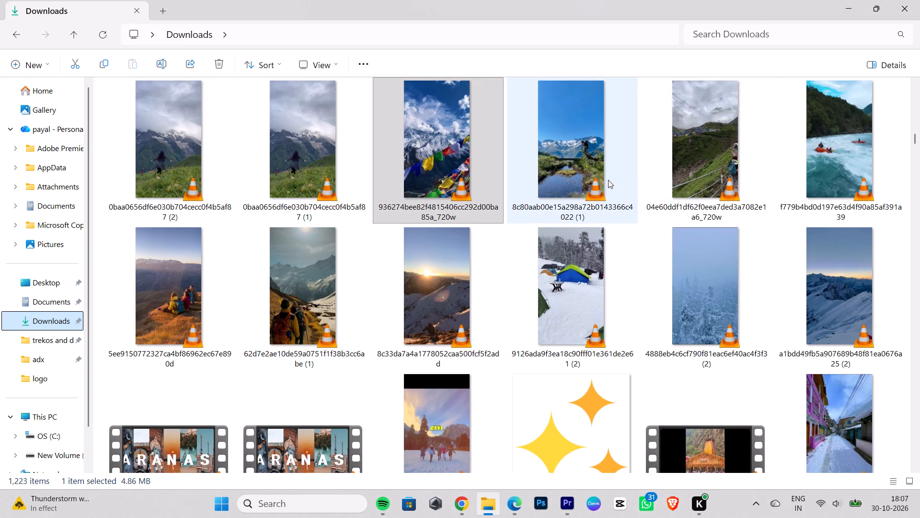
scroll(608, 180, up, 7)
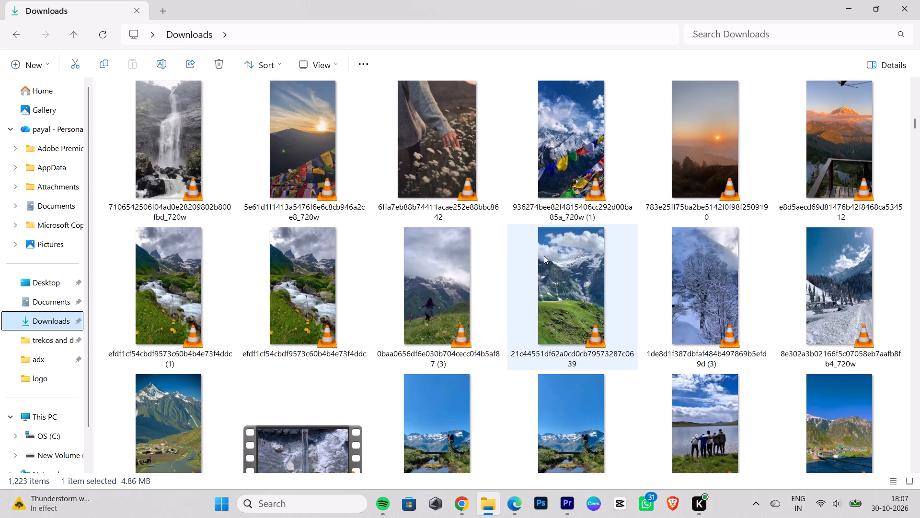
scroll(547, 248, up, 1)
drag(437, 141, 437, 146)
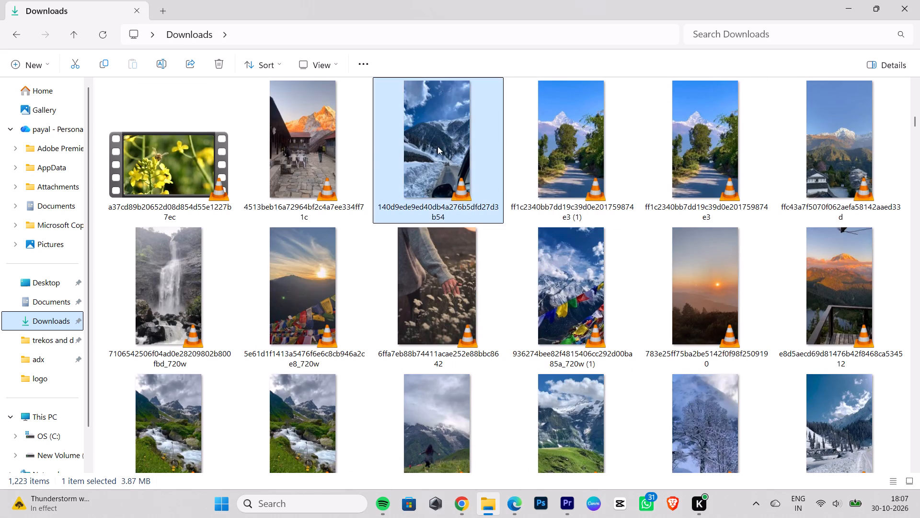
drag(437, 146, 320, 181)
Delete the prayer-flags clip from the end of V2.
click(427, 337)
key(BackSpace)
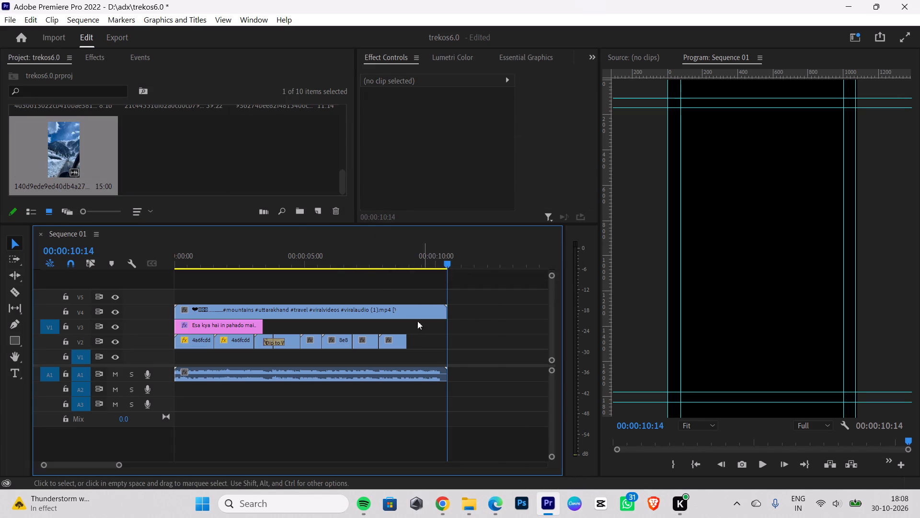
Add the snowy road clip to the sequence, delete its audio, and place its video on V2 directly after the meadow clip at 00:00:08:28.
drag(68, 145, 449, 342)
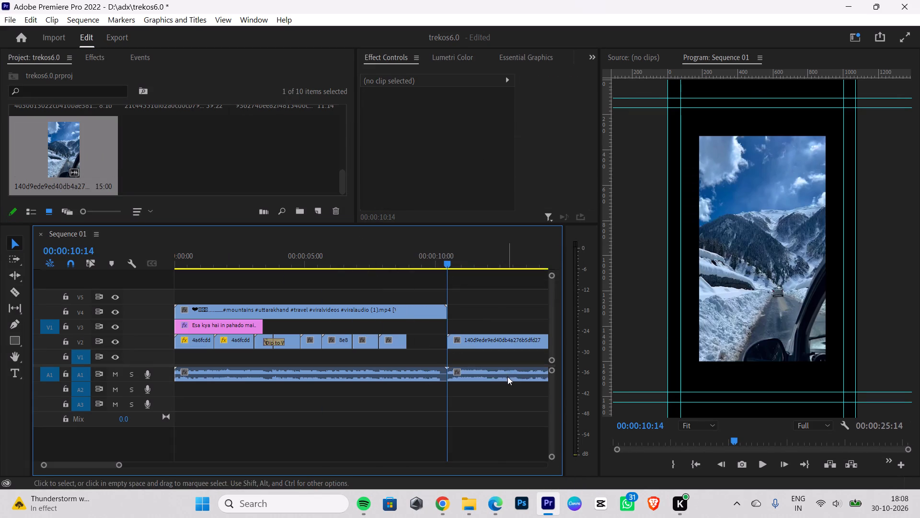
click(507, 377)
key(BackSpace)
drag(485, 341, 448, 340)
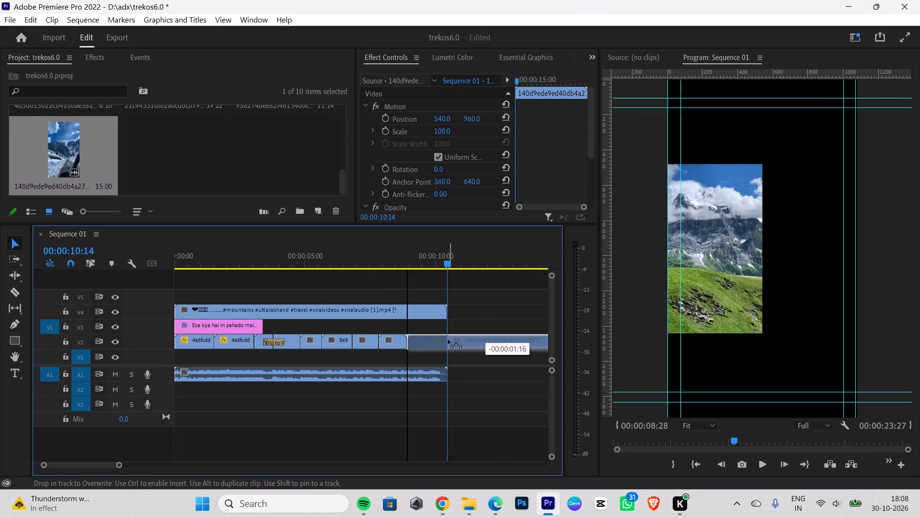
drag(448, 340, 448, 340)
Apply Scale to Frame Size to the snowy road clip on V2.
right_click(452, 340)
click(532, 454)
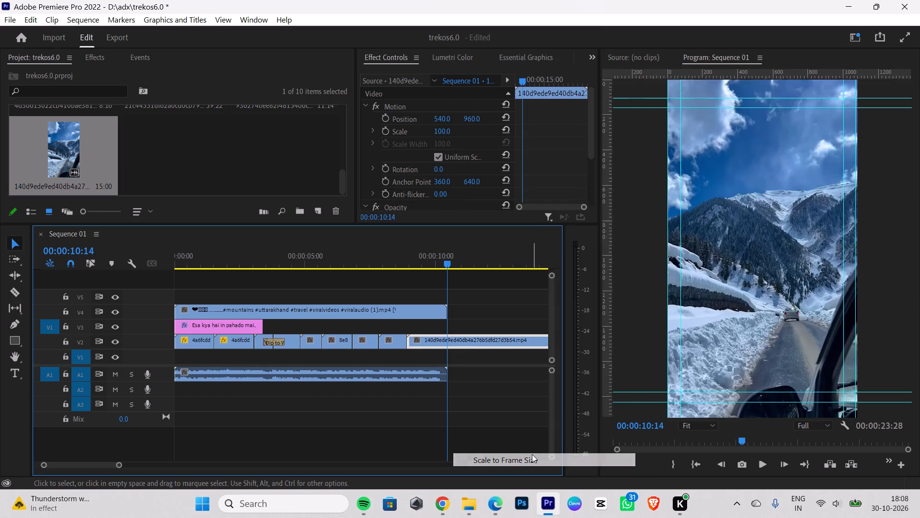
Cut the snowy road clip on V2 at 00:00:10:14 and delete the excess part after the cut.
click(14, 290)
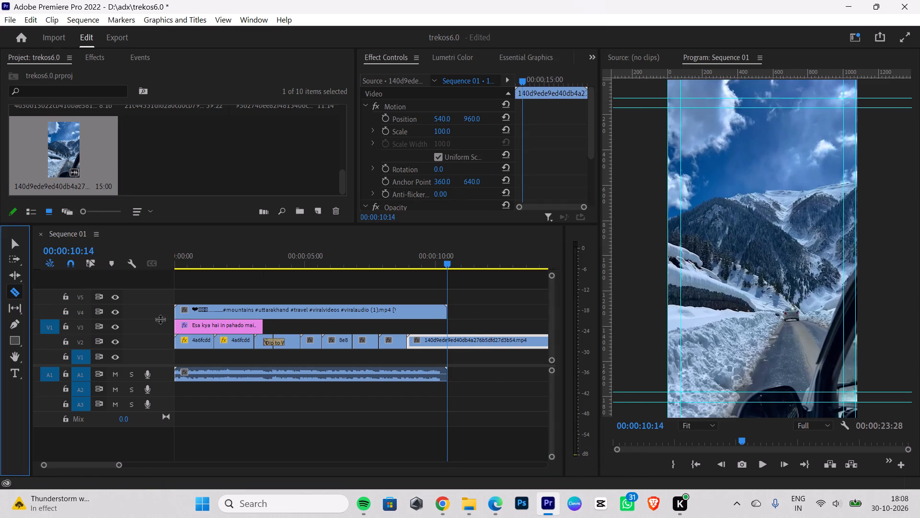
click(448, 340)
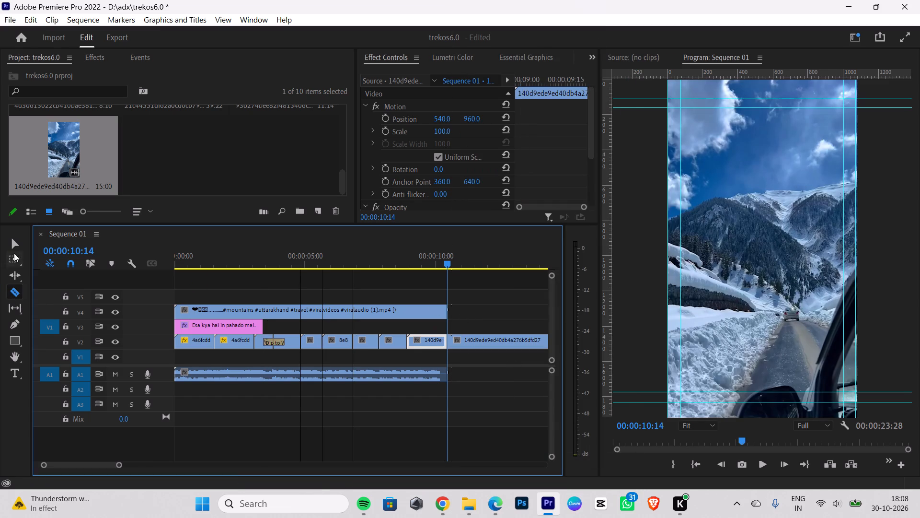
click(19, 245)
click(507, 337)
key(BackSpace)
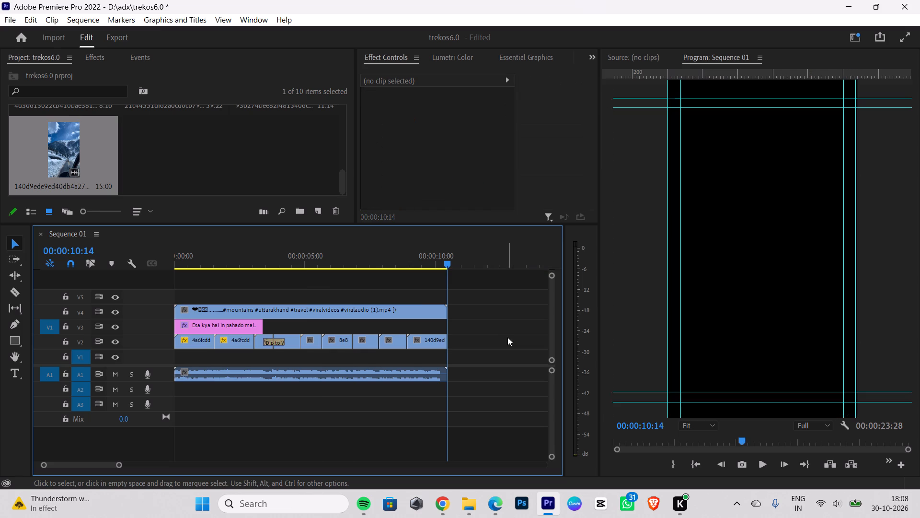
Hide the V4 reference video track and play the sequence from the start to review the mountain clips.
drag(451, 265, 0, 297)
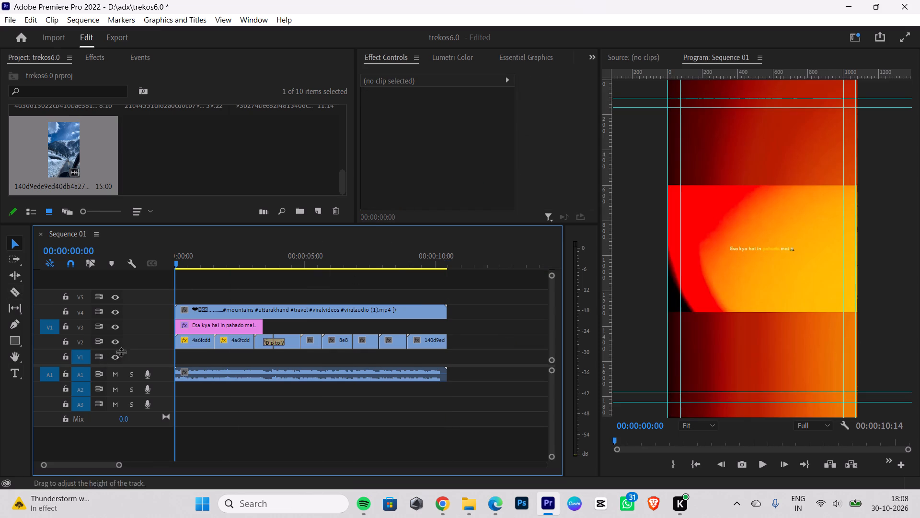
click(115, 313)
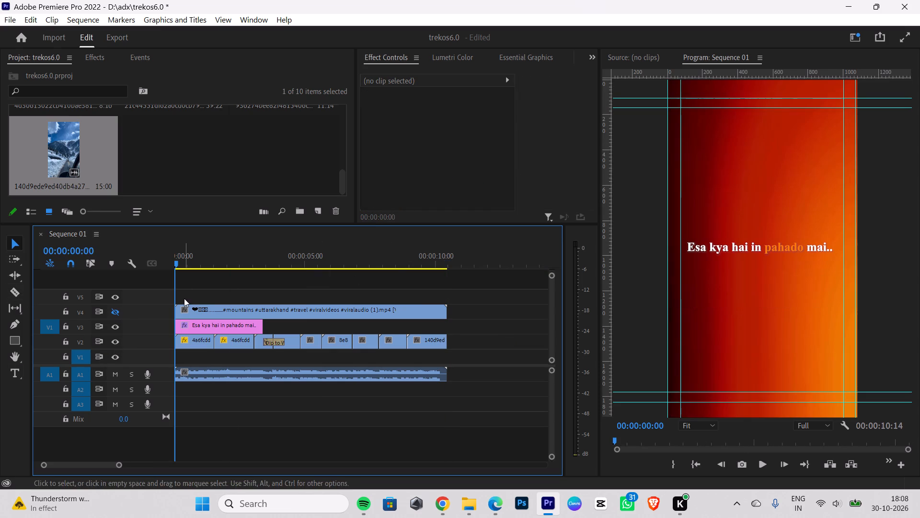
click(769, 250)
click(780, 289)
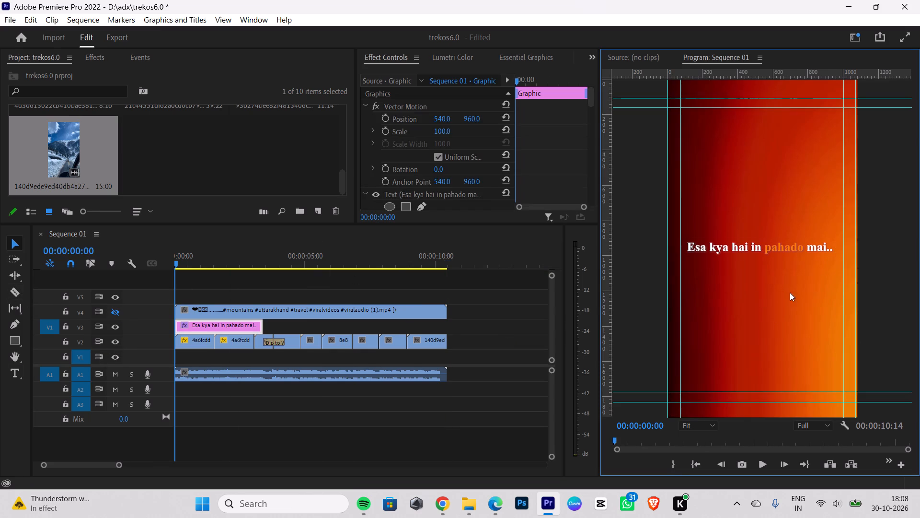
key(space)
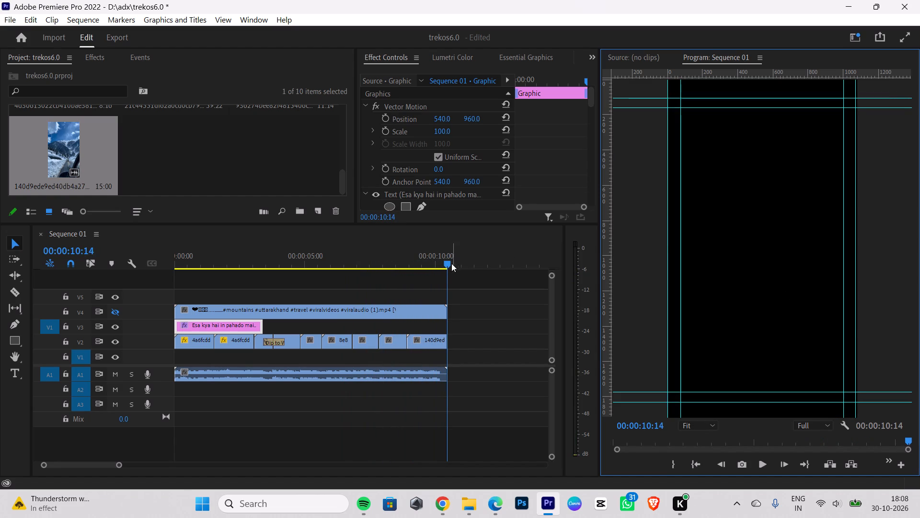
drag(449, 264, 351, 284)
key(space)
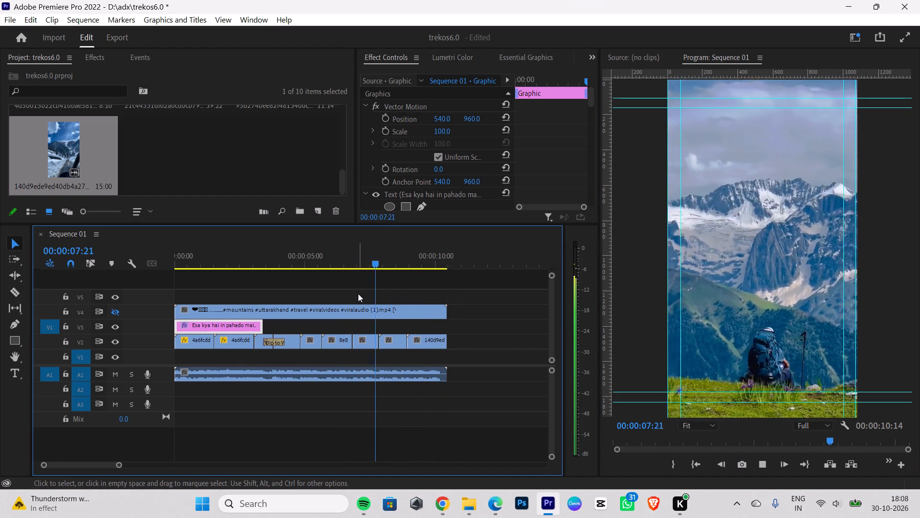
key(space)
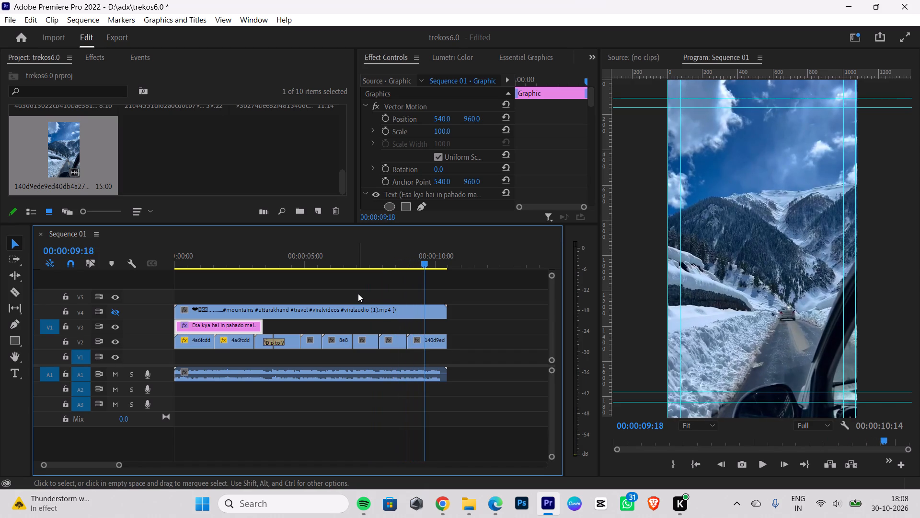
Delete the green meadow clip directly before the snowy road clip on V2.
drag(427, 260, 395, 285)
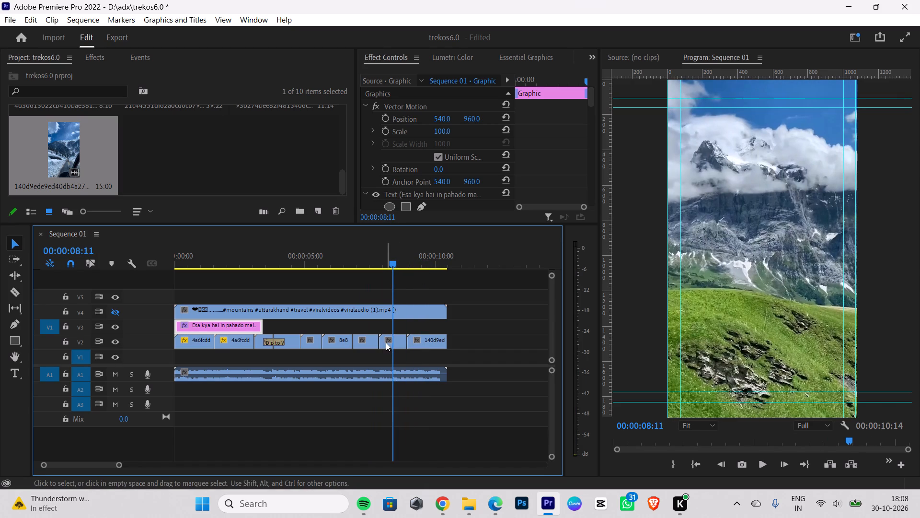
click(398, 341)
key(BackSpace)
Import the snowy forest clip 843c347b849dde5f7e89a6fbf9e778cc_720w (1) from the Downloads folder into the project.
click(466, 510)
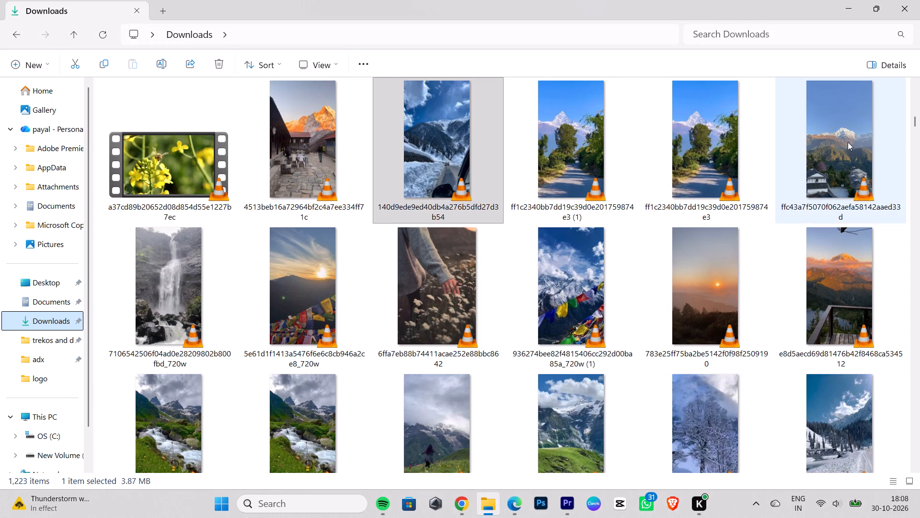
scroll(605, 222, up, 1)
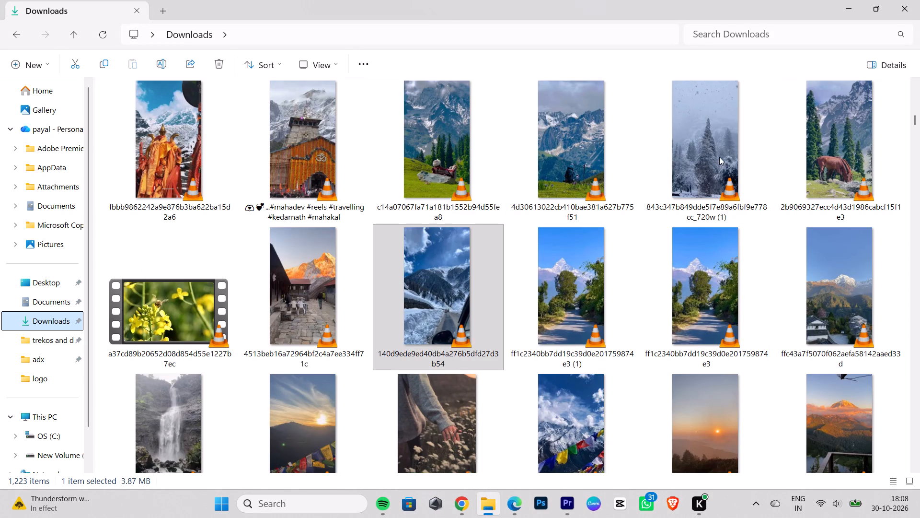
drag(720, 155, 471, 253)
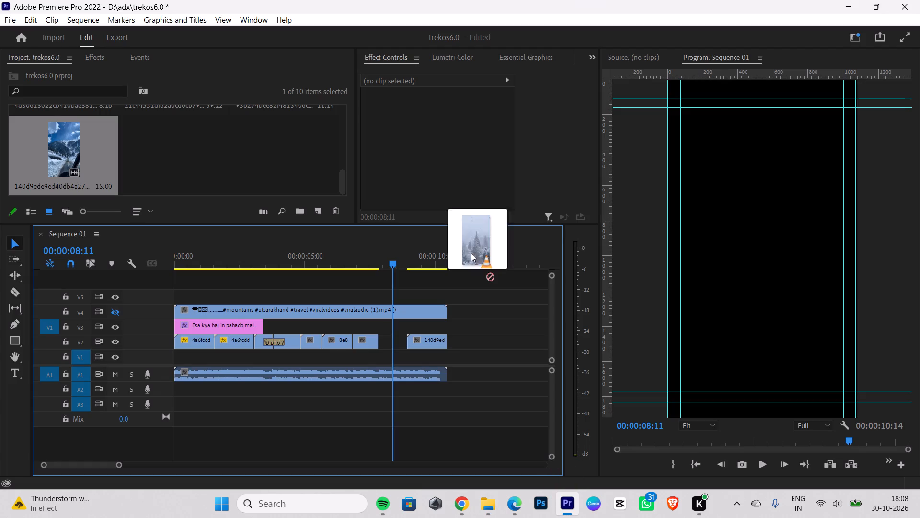
drag(471, 253, 306, 186)
Add the snowy forest clip to the sequence, delete its audio, and place its video on V3 starting at the gap in V2.
drag(179, 157, 358, 292)
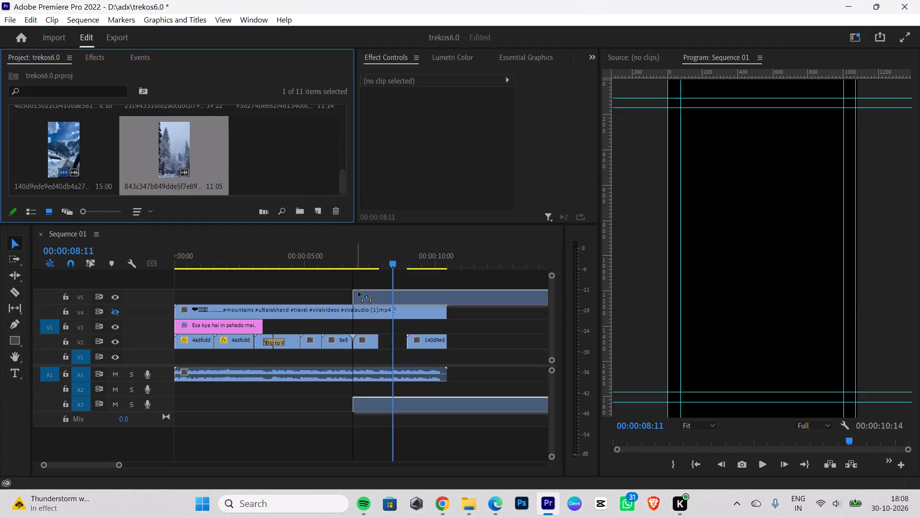
drag(358, 292, 399, 338)
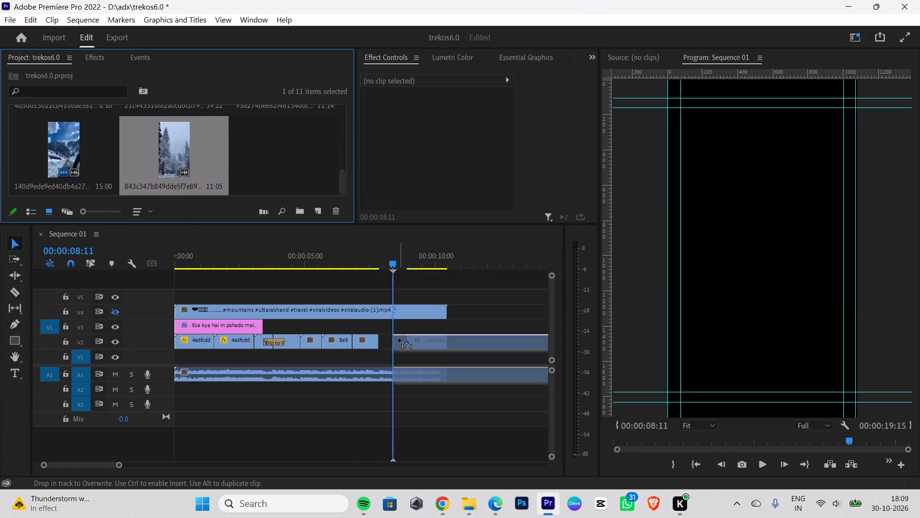
drag(399, 338, 462, 349)
click(485, 374)
key(BackSpace)
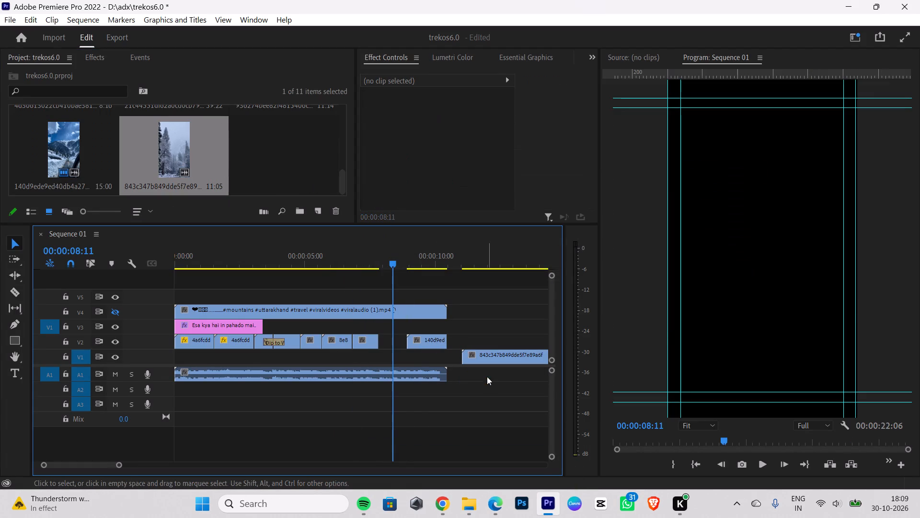
drag(483, 356, 403, 323)
Trim the snowy forest clip to end where the snowy road clip starts, and move it down into the gap on V2.
click(20, 291)
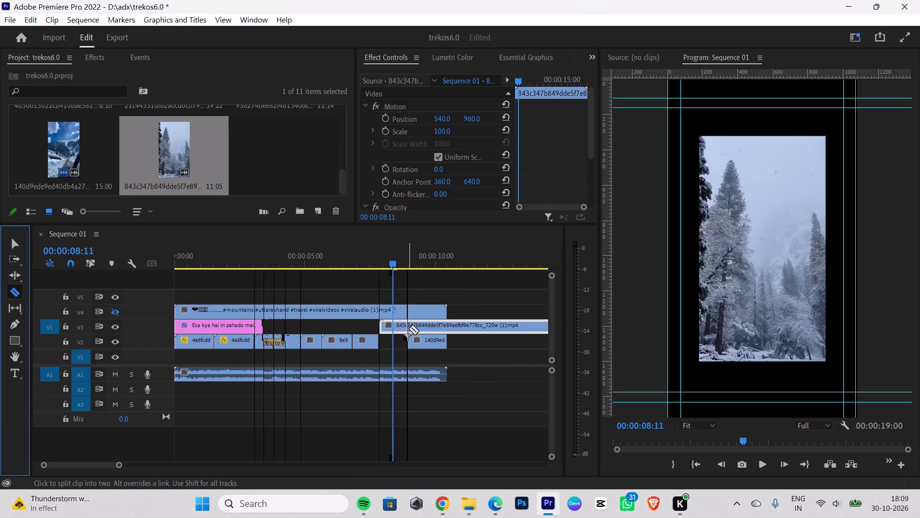
click(409, 329)
click(16, 247)
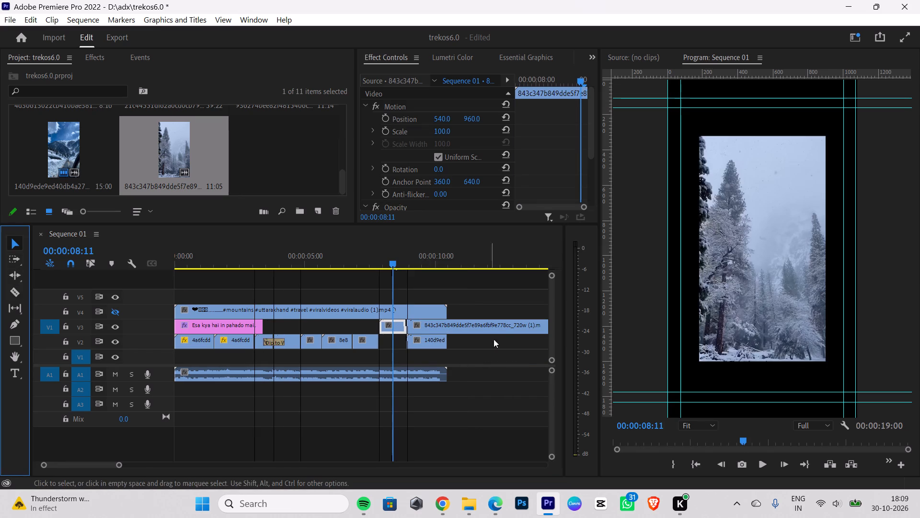
click(501, 326)
key(BackSpace)
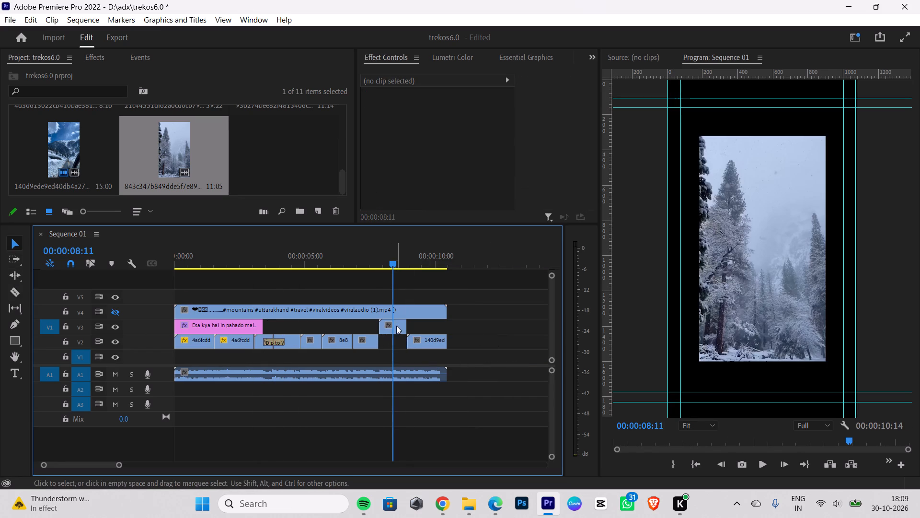
drag(397, 326, 401, 334)
Apply Scale to Frame Size to the snowy forest clip on V2, and play the whole sequence from the start.
right_click(396, 341)
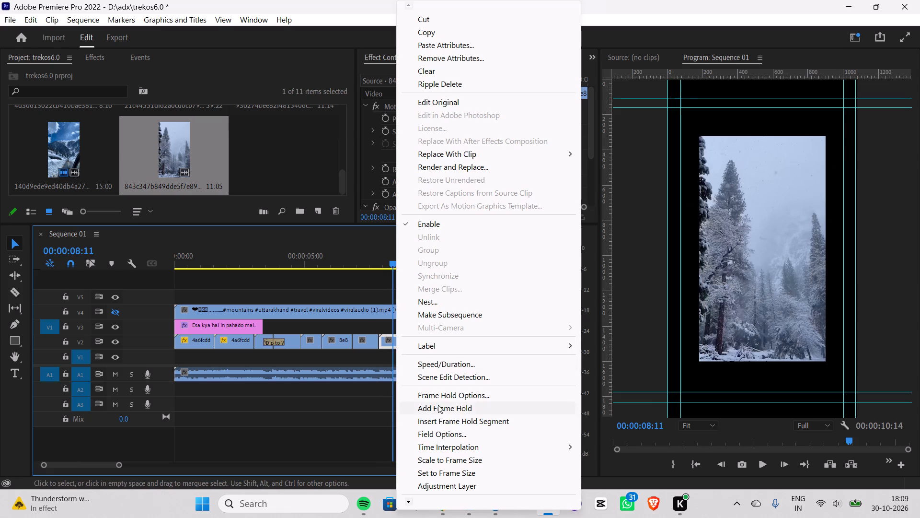
click(448, 463)
drag(363, 265, 0, 318)
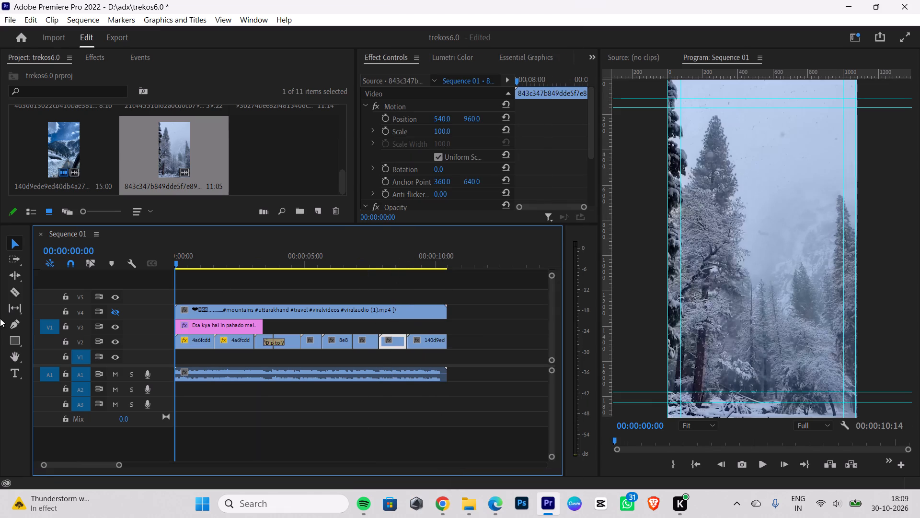
drag(0, 318, 0, 318)
key(space)
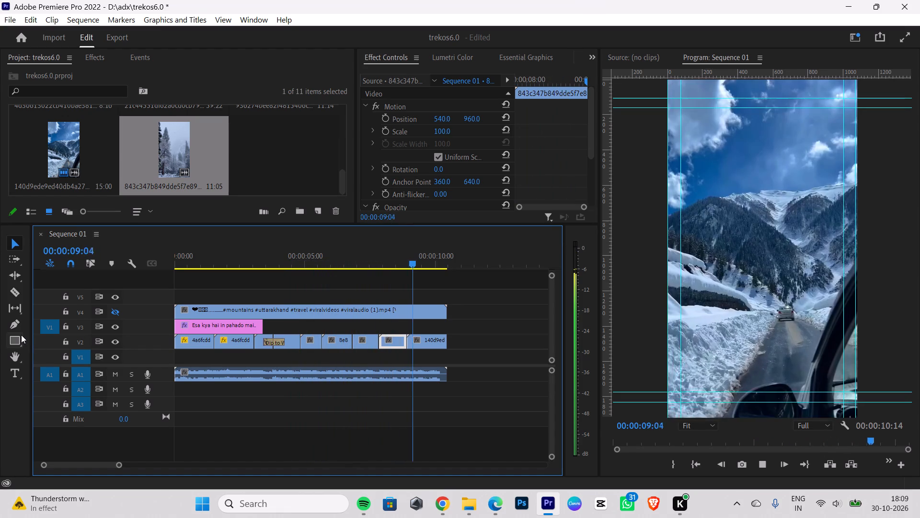
key(space)
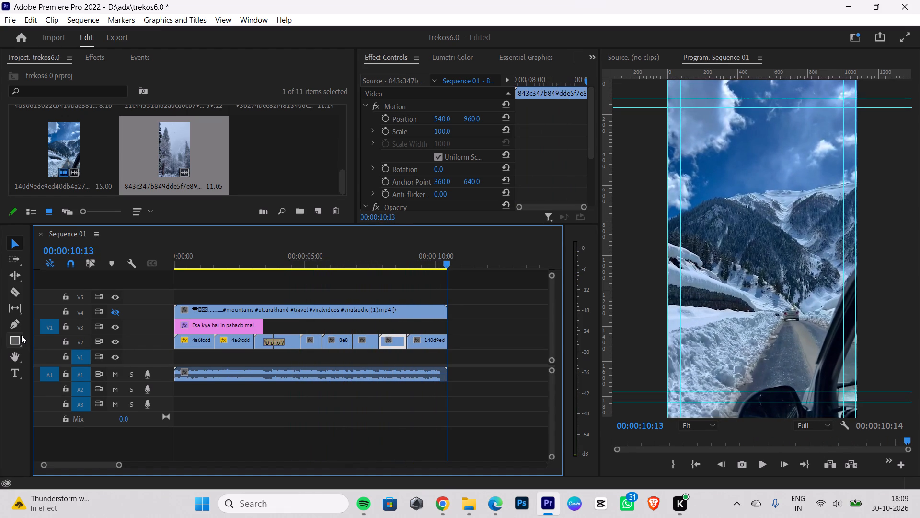
Add a Dip to Black at the start of the cow pasture clip on V2, centred at the cut, with a 00:00:00:07 duration, and preview it.
drag(436, 264, 272, 294)
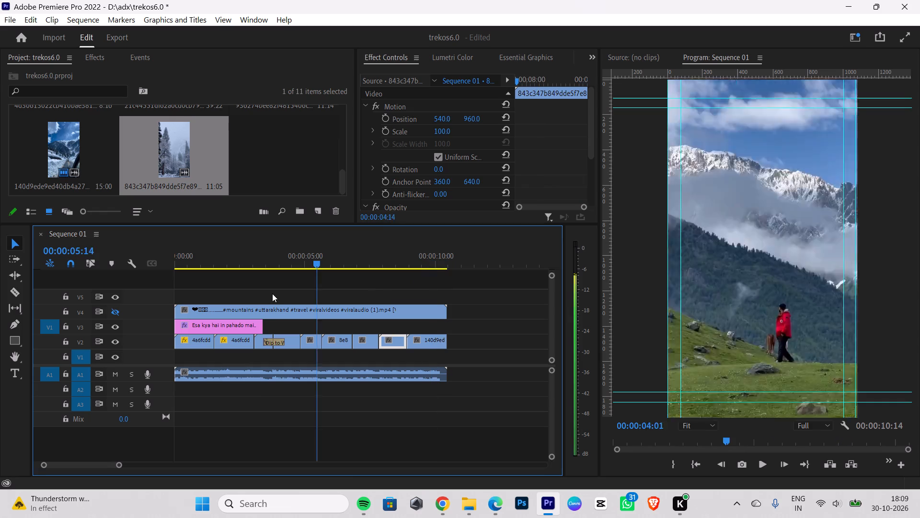
drag(272, 294, 294, 293)
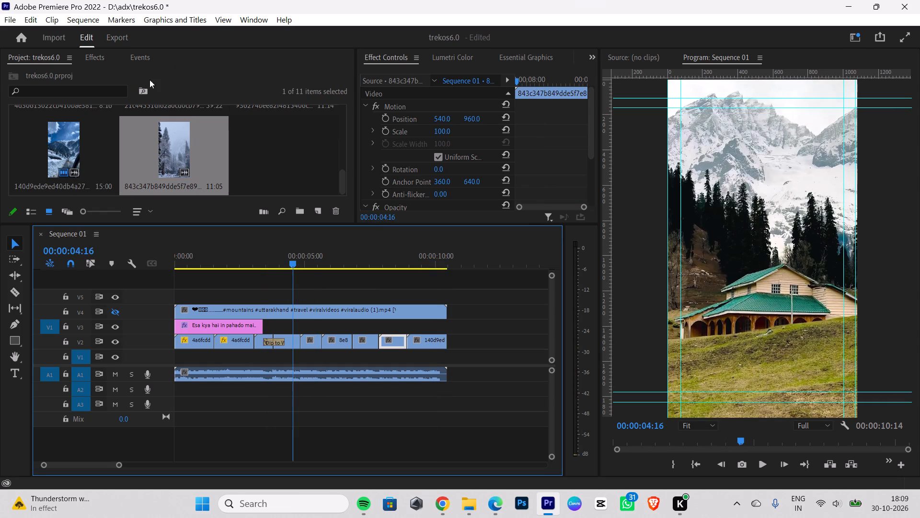
click(91, 57)
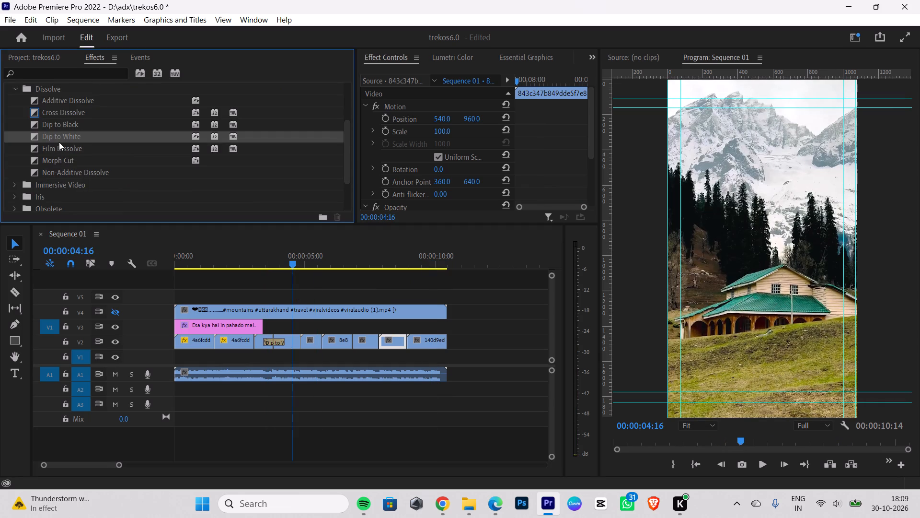
drag(61, 126, 314, 331)
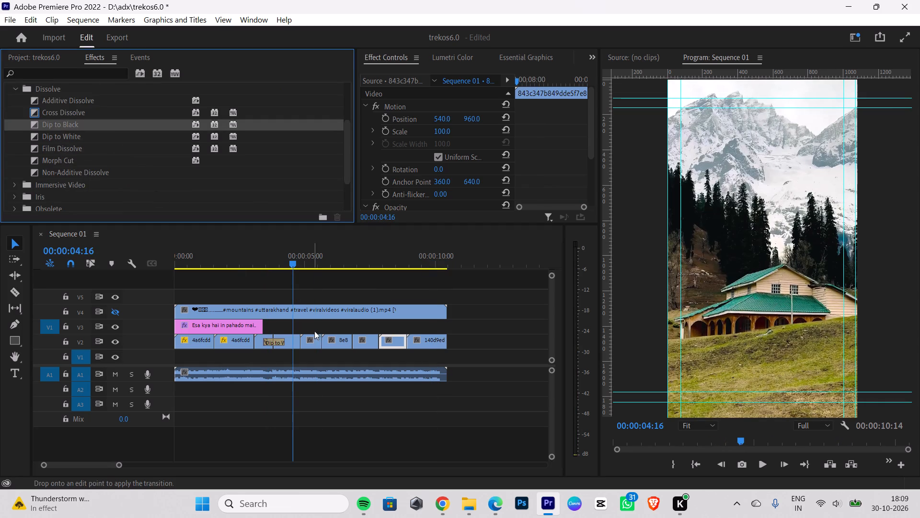
drag(314, 331, 318, 338)
click(329, 343)
click(478, 127)
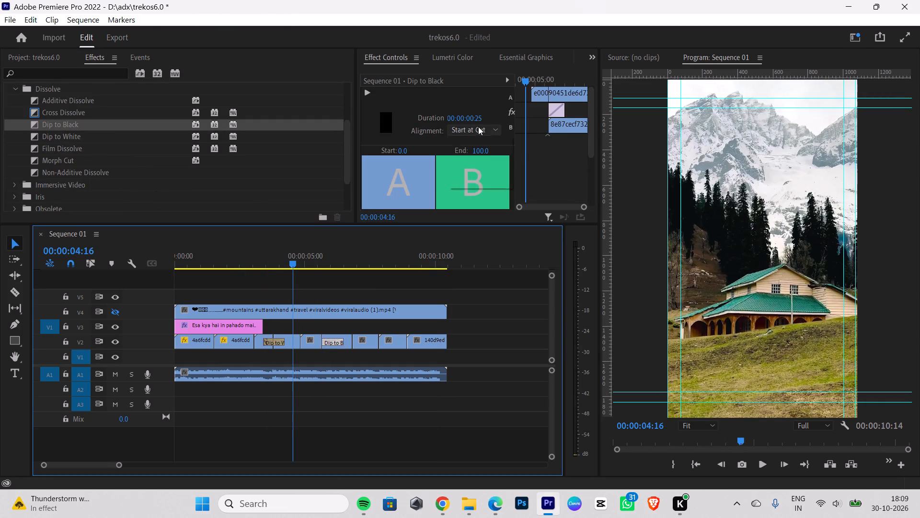
click(480, 138)
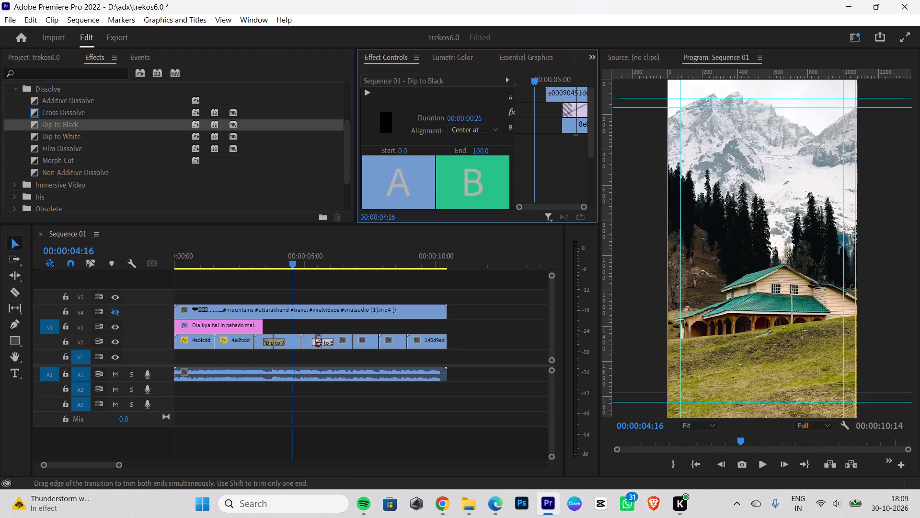
click(315, 341)
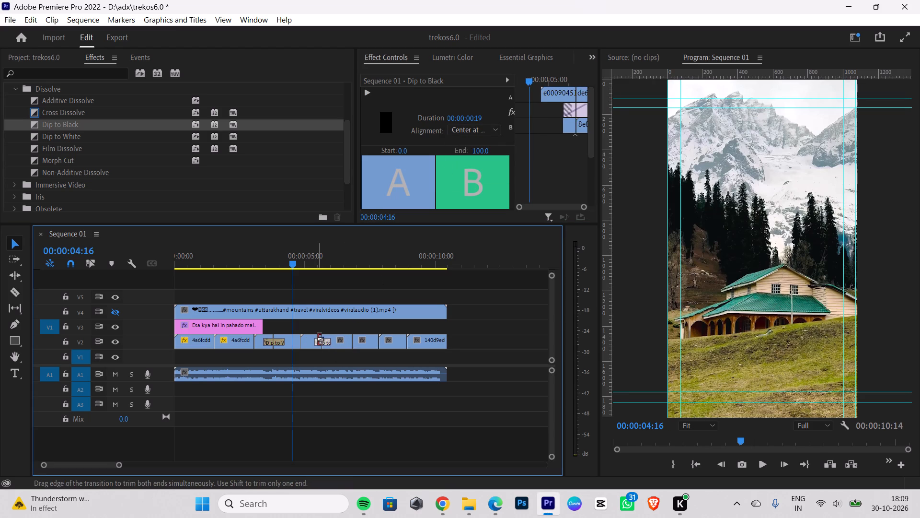
drag(317, 341, 322, 341)
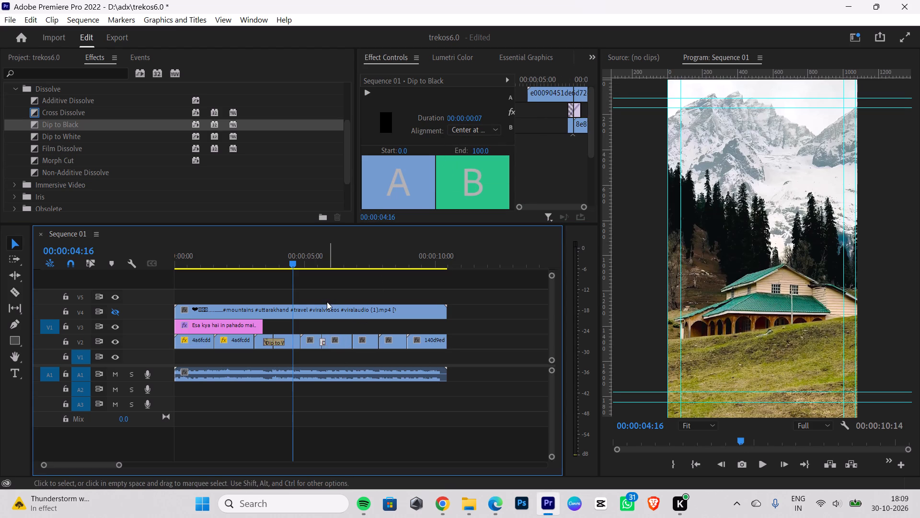
key(space)
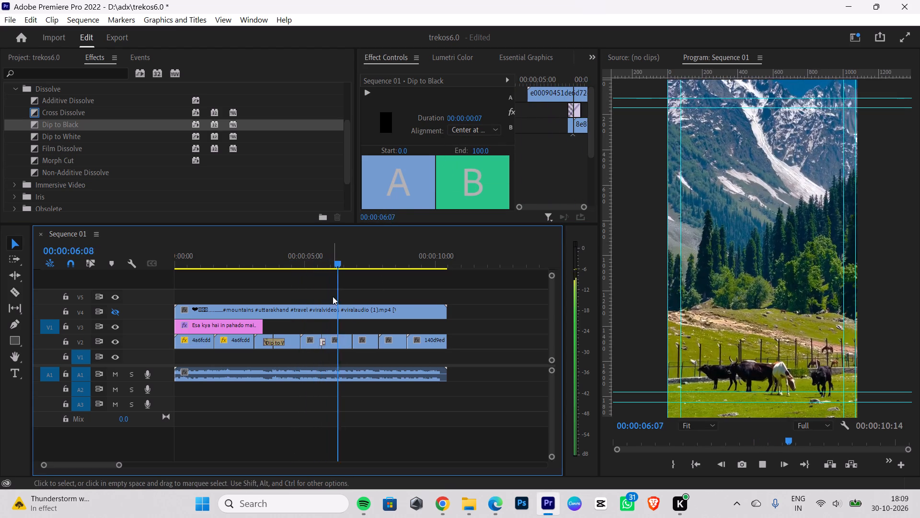
key(space)
Add a Dip to Black between the house clip and the red-jacket hiker clip on V2, centred at the cut, lasting 00:00:00:06, and preview it.
drag(344, 262, 288, 281)
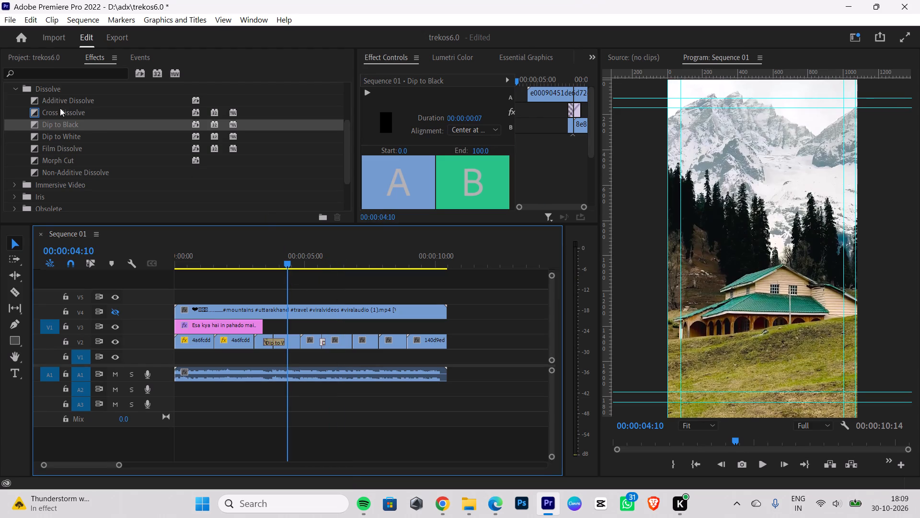
drag(61, 122, 294, 339)
click(305, 342)
click(478, 130)
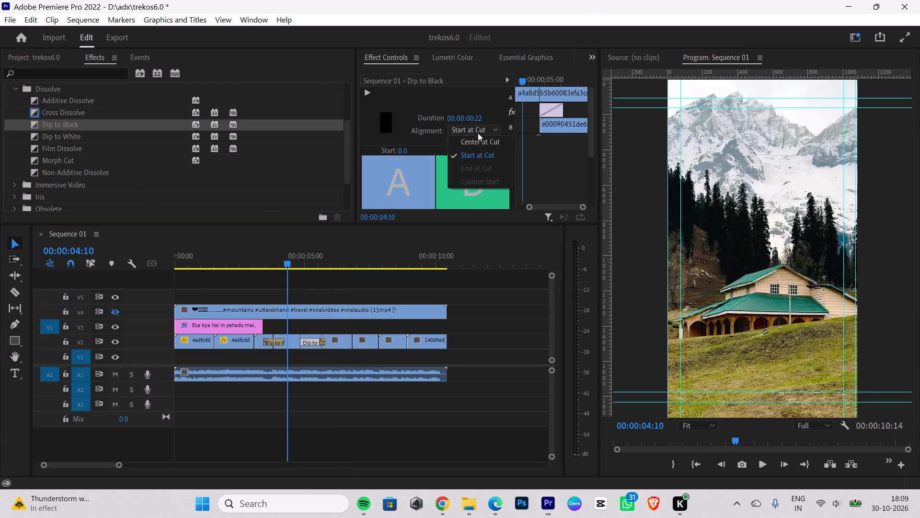
click(478, 139)
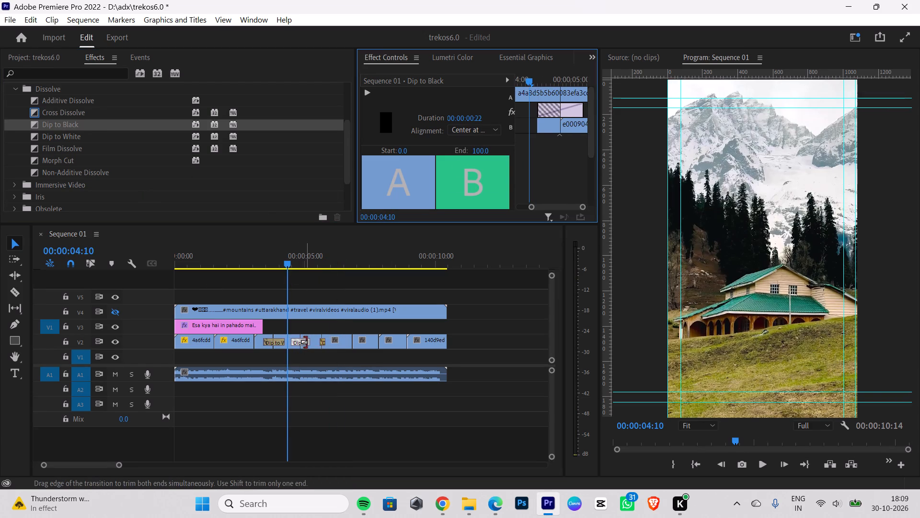
drag(306, 341, 301, 341)
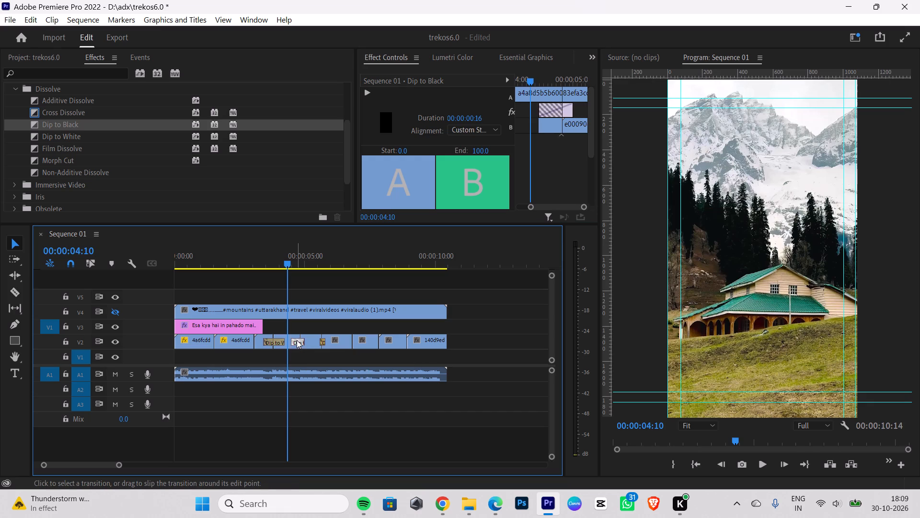
drag(292, 342, 297, 343)
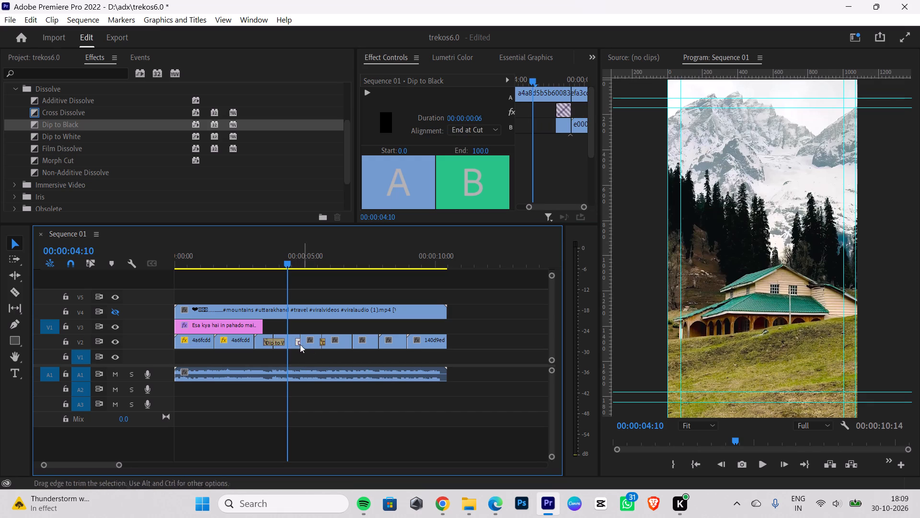
click(297, 341)
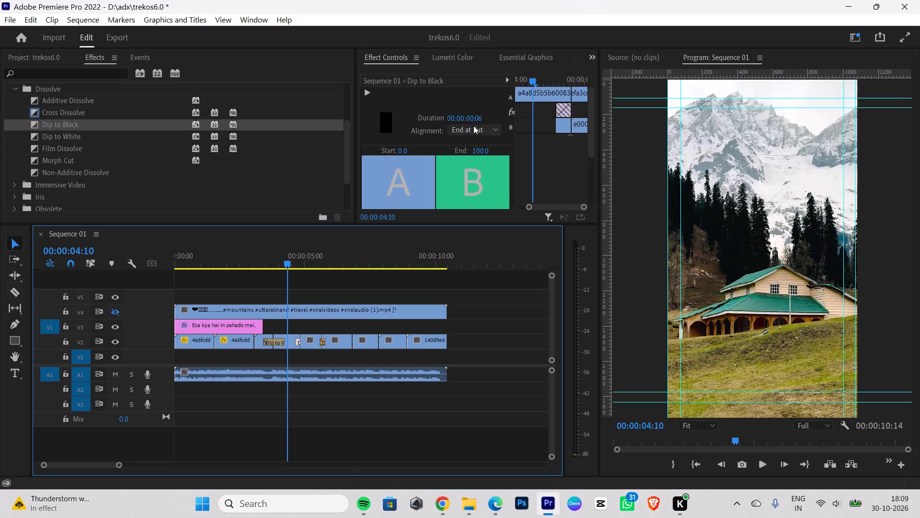
click(473, 126)
click(477, 139)
key(space)
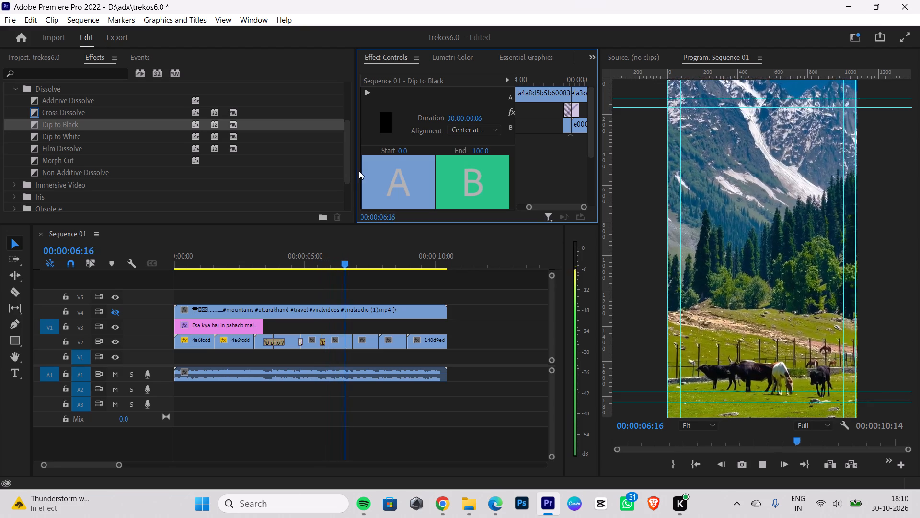
key(space)
Add a Dip to Black at the cut between the cow pasture and backpacker clips, shorten it to 00:00:00:13, and play the sequence from the start.
drag(93, 123, 105, 136)
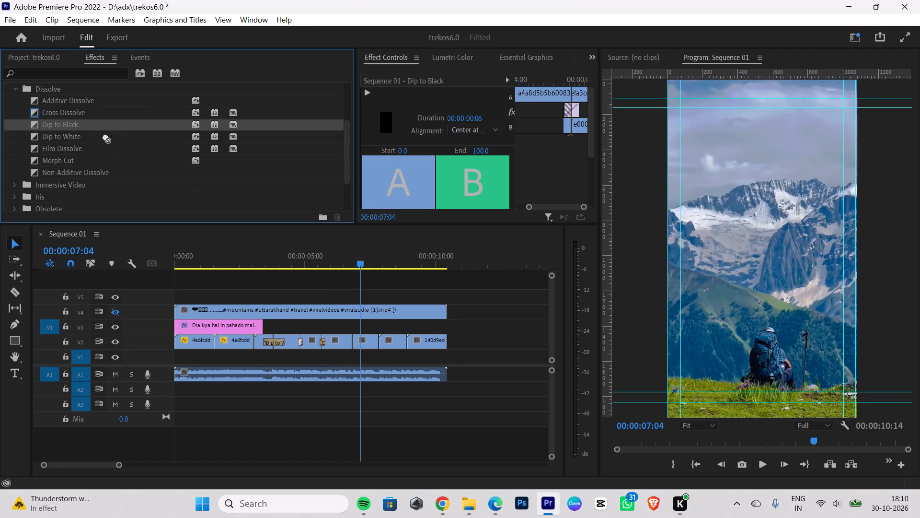
drag(105, 136, 348, 338)
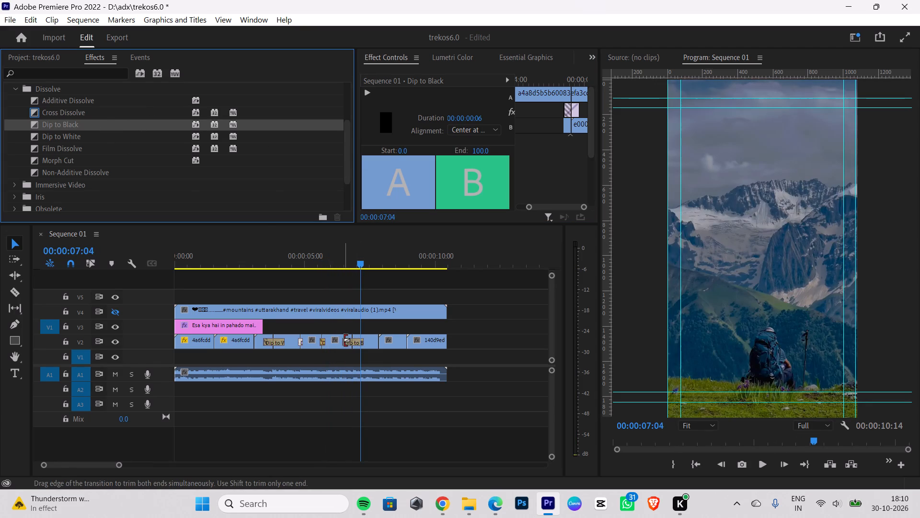
drag(343, 340, 348, 340)
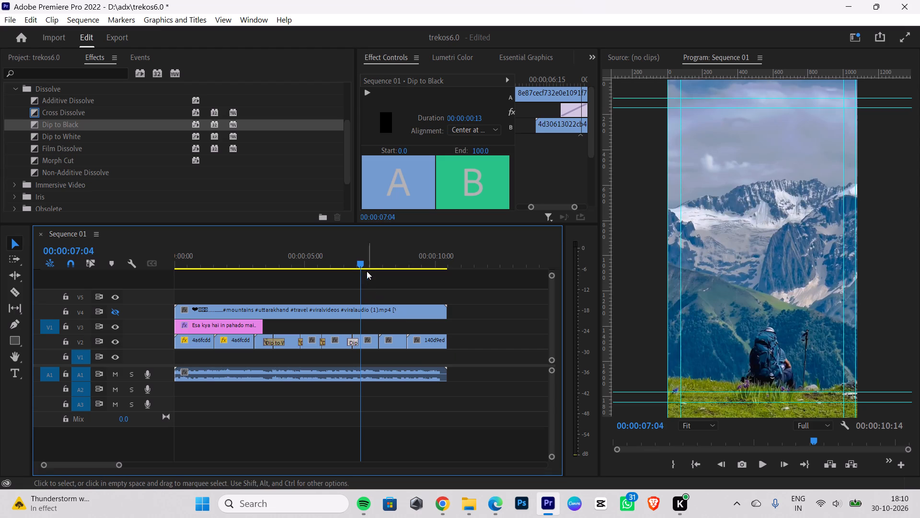
drag(360, 267, 143, 286)
key(space)
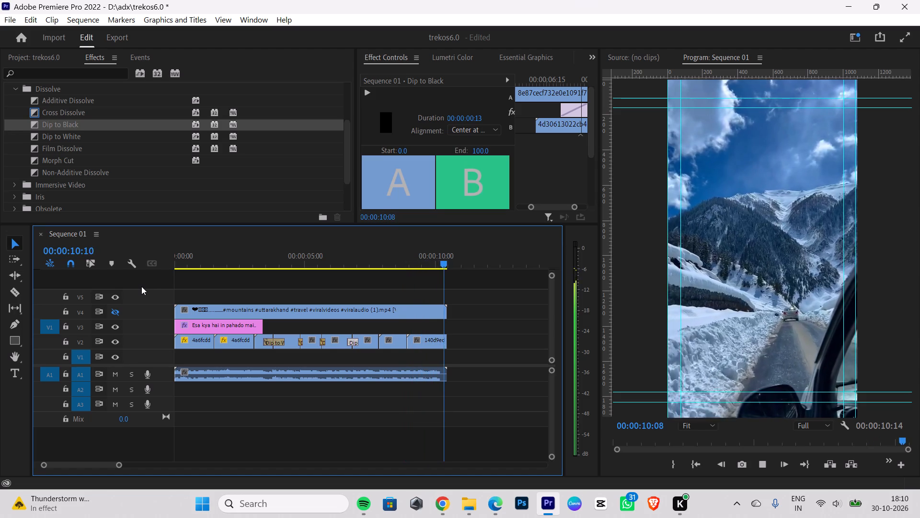
Save the project and play the sequence again from the start.
key(ctrl+s)
key(ctrl+s)
key(ctrl+s)
key(ctrl+s)
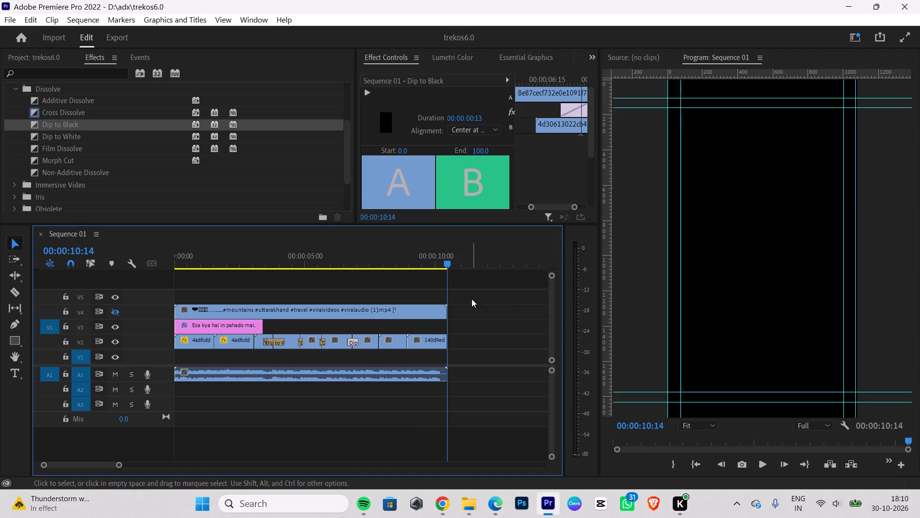
drag(437, 257, 0, 261)
key(space)
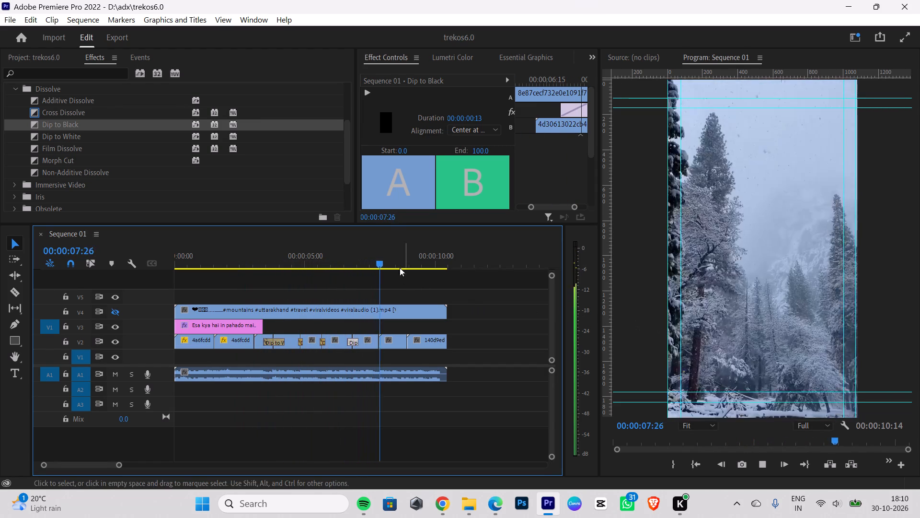
Enable opacity keyframing on the V3 text graphic and set its opacity to 0% at 00:00:00:00.
drag(368, 263, 99, 263)
click(186, 327)
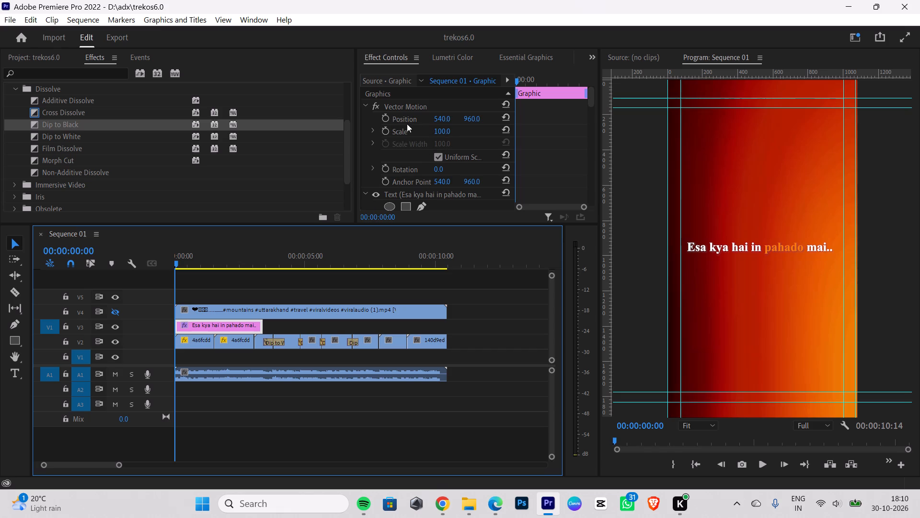
scroll(408, 139, down, 12)
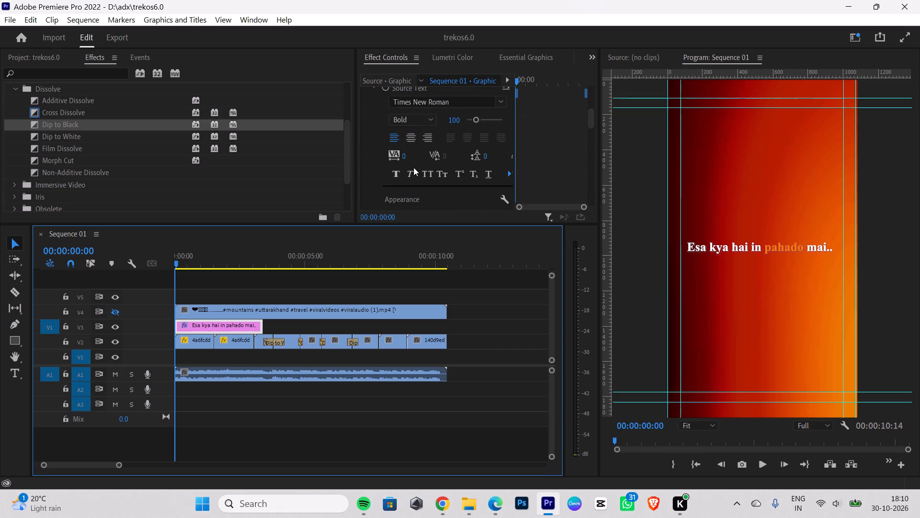
scroll(414, 167, down, 3)
scroll(414, 173, down, 20)
scroll(414, 173, down, 6)
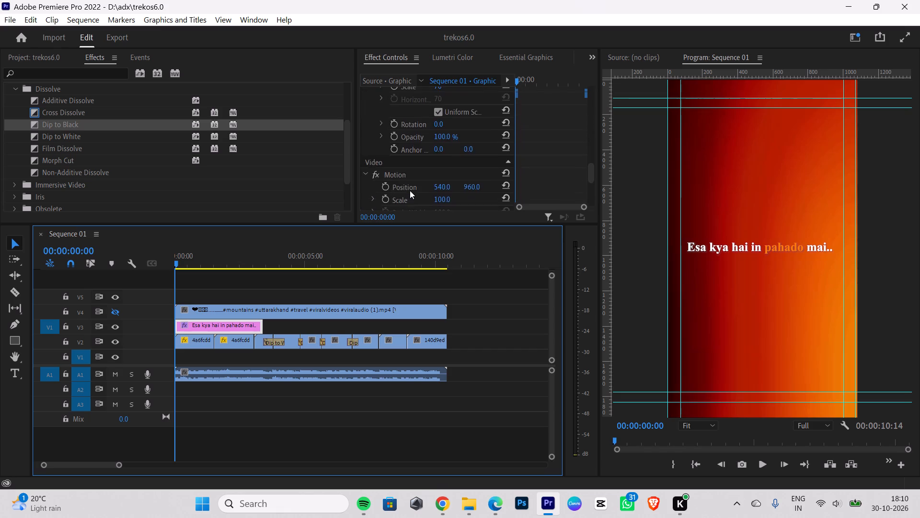
scroll(410, 190, down, 17)
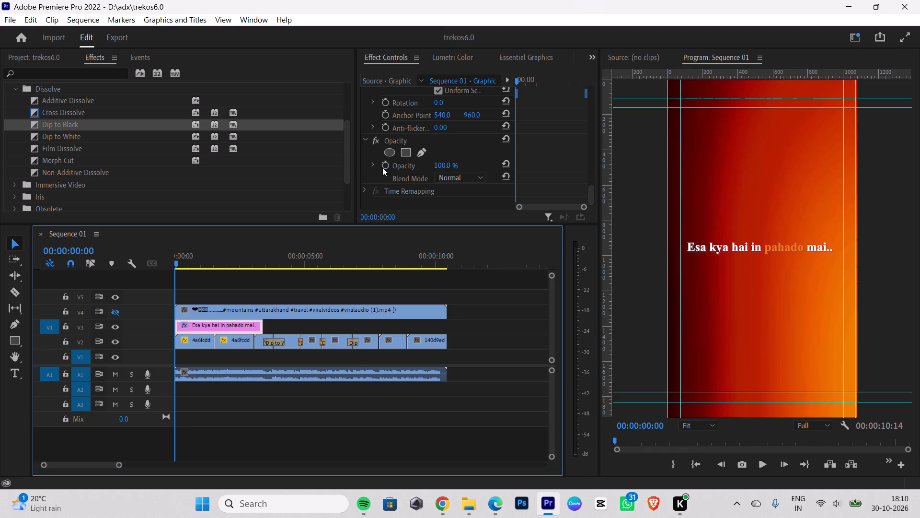
click(385, 166)
drag(460, 165, 130, 157)
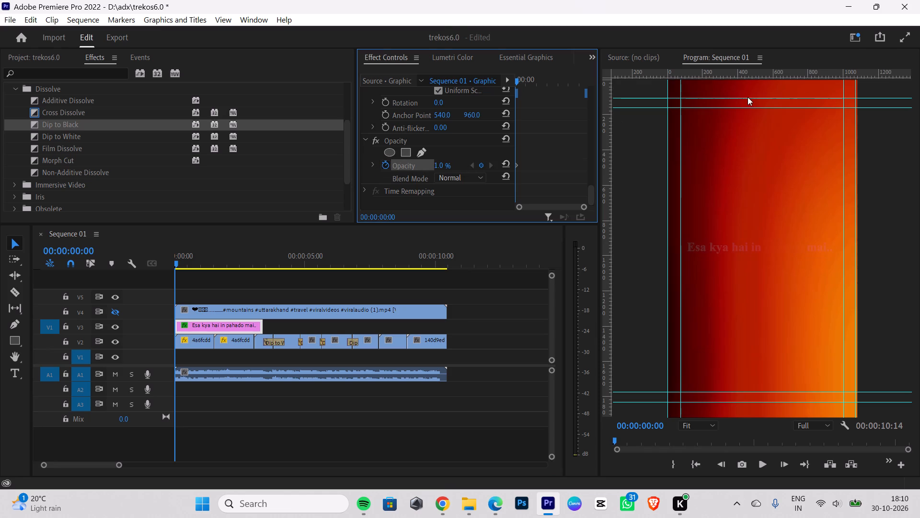
drag(517, 77, 531, 78)
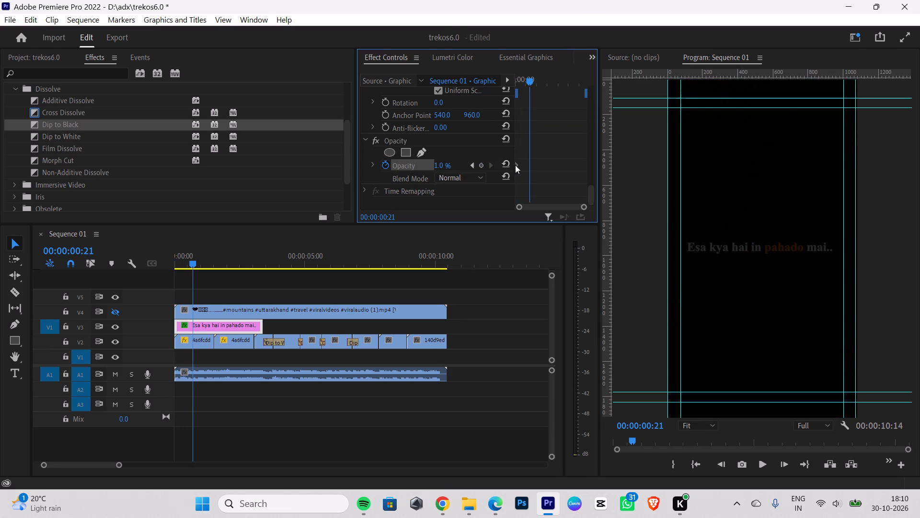
drag(531, 82, 490, 104)
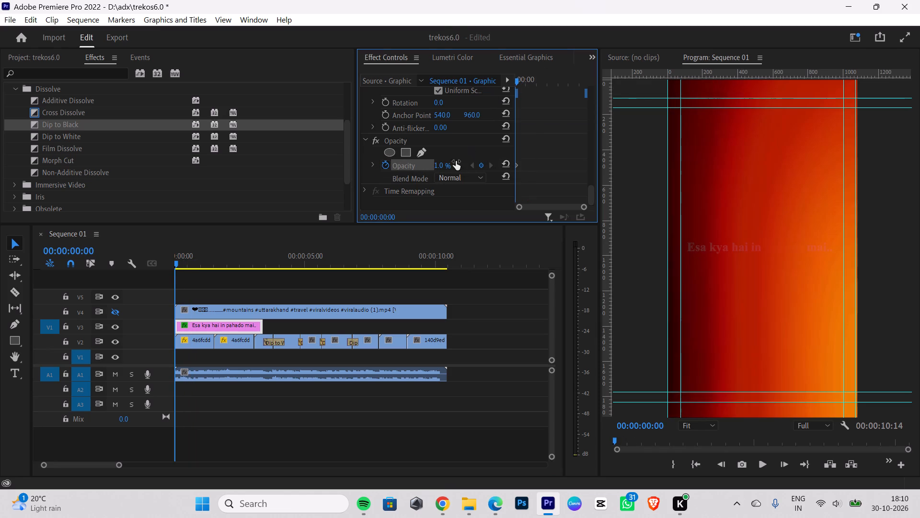
drag(450, 167, 398, 167)
Add an opacity keyframe of 100% to the text graphic at 00:00:01:15.
drag(516, 80, 544, 78)
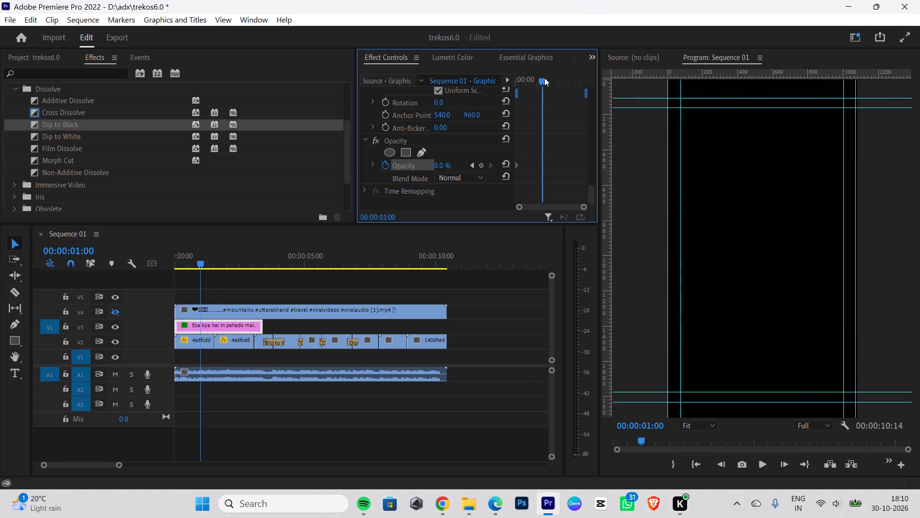
drag(544, 78, 548, 77)
click(438, 162)
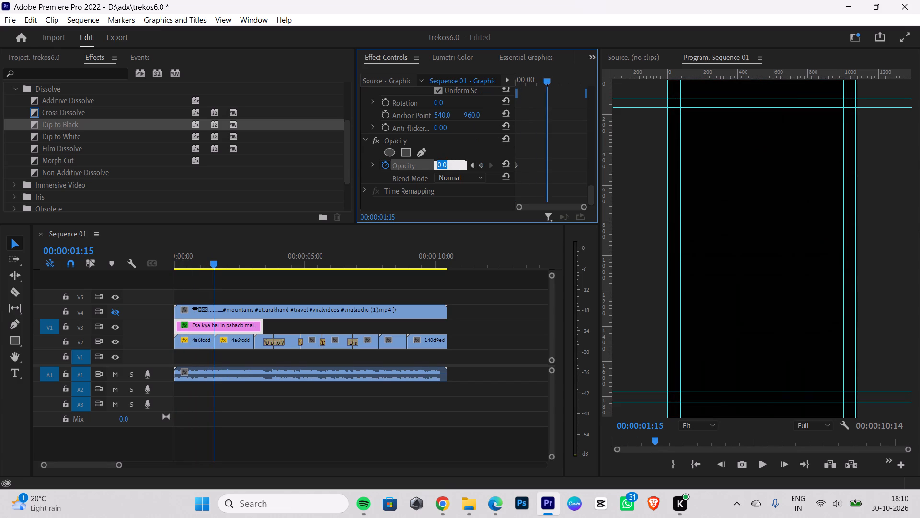
key(BackSpace)
text(100)
key(Return)
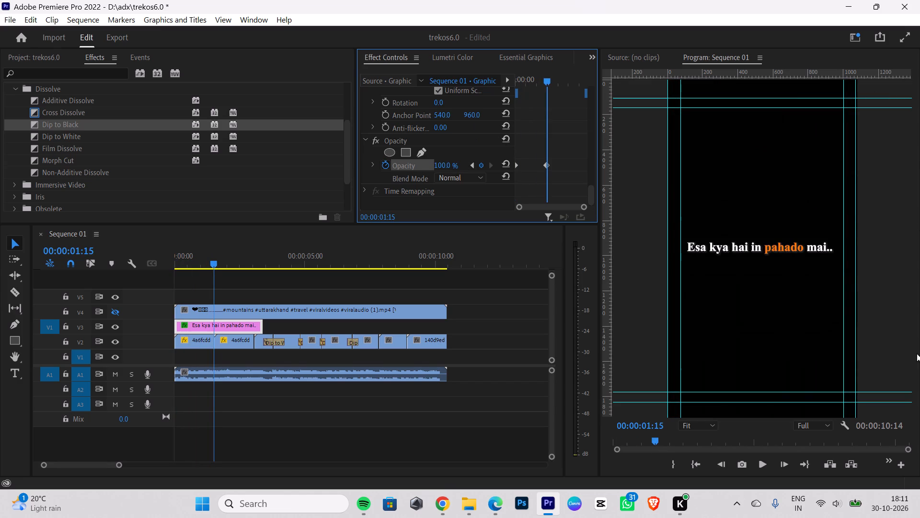
Change both opacity keyframes of the text graphic to Bezier interpolation.
drag(555, 160, 499, 167)
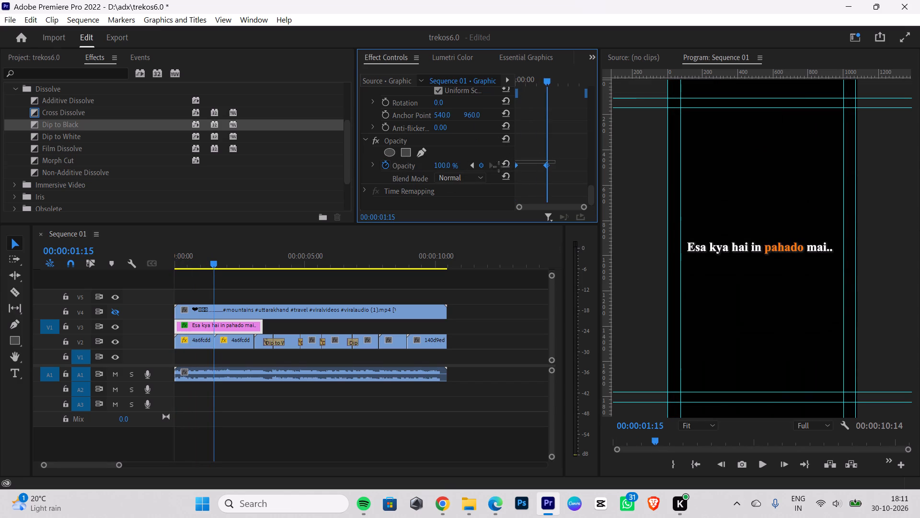
drag(499, 167, 499, 169)
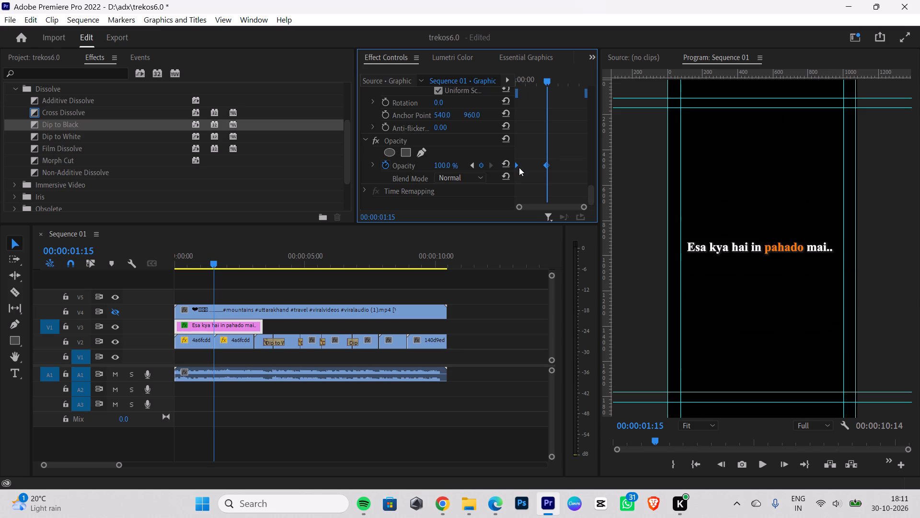
right_click(519, 167)
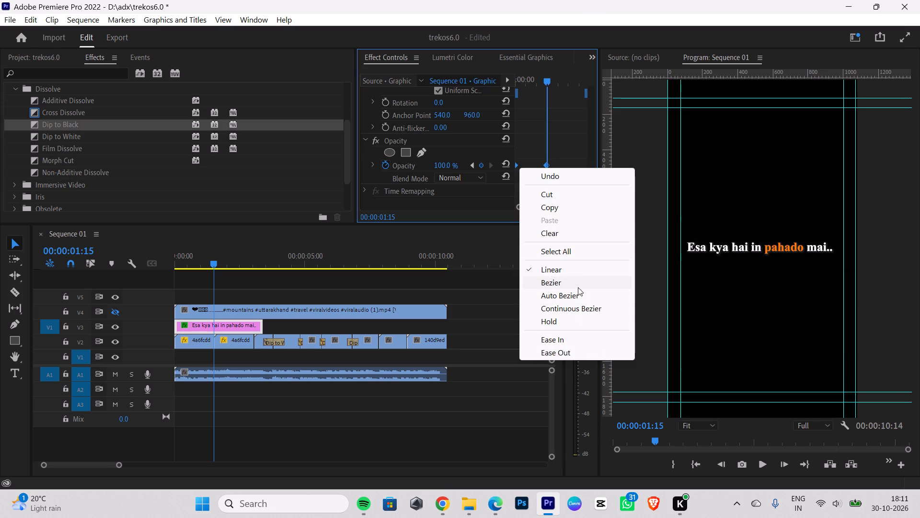
click(577, 287)
click(529, 189)
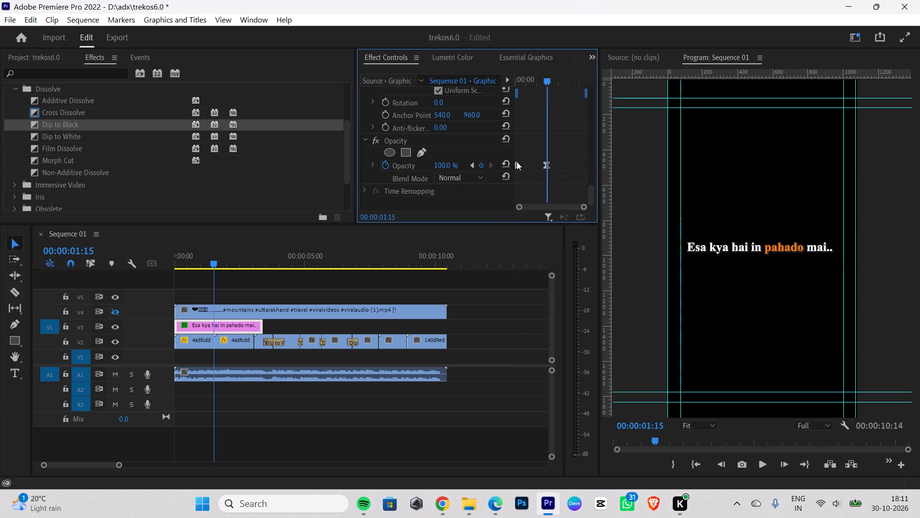
Move the text's 0% opacity keyframe to just before the 100% keyframe and play the sequence from the start.
drag(517, 166, 546, 172)
drag(207, 266, 0, 285)
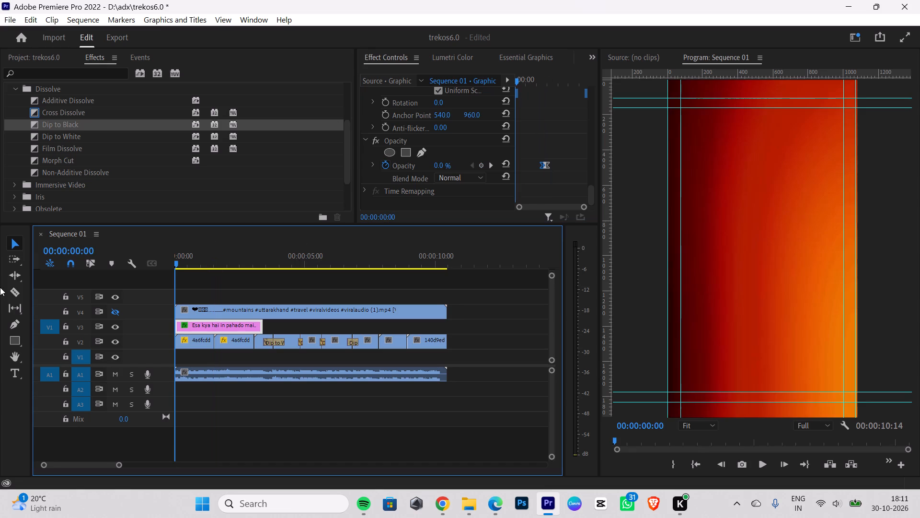
key(space)
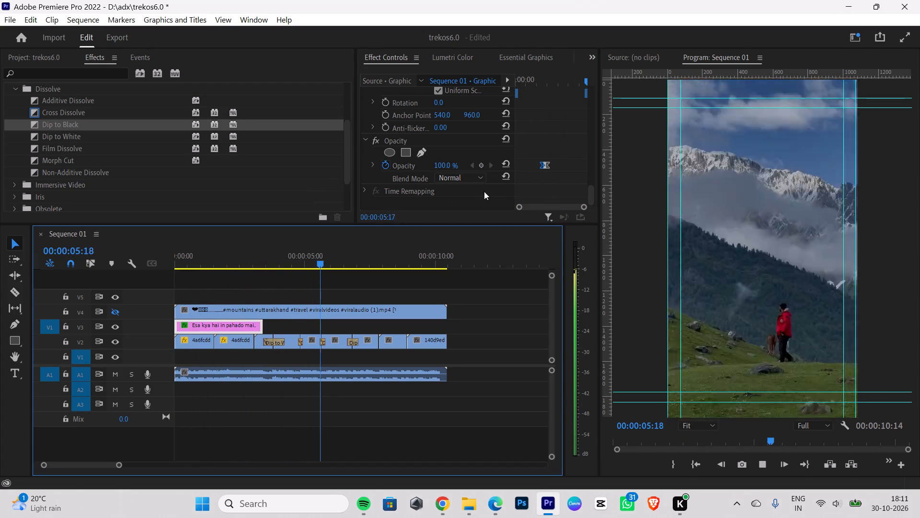
Shift both opacity keyframes of the text graphic together to an earlier time.
drag(555, 154, 520, 178)
drag(547, 163, 538, 163)
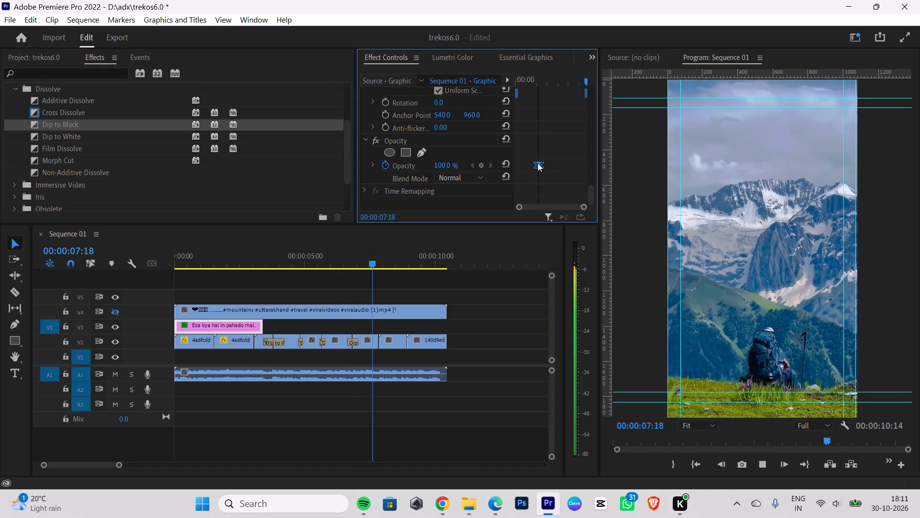
Play the sequence from the start to review the text graphic's opacity fade-in.
drag(538, 163, 538, 164)
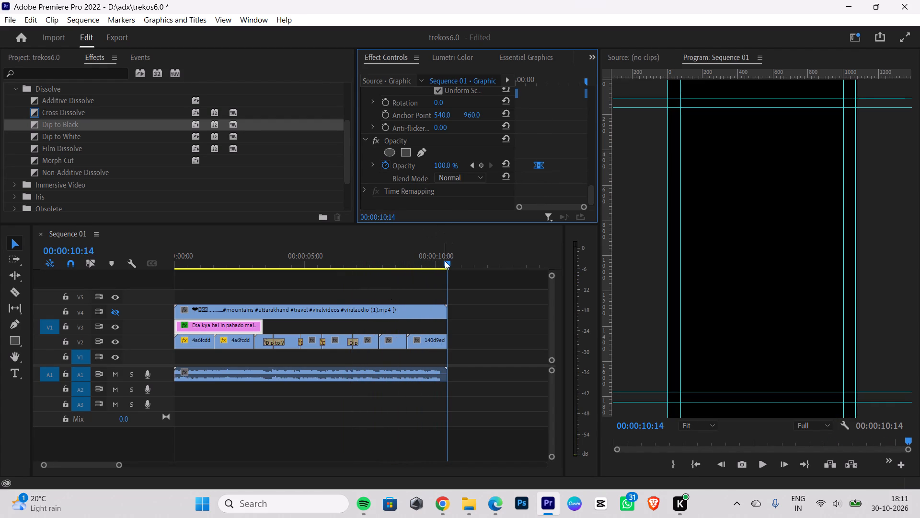
drag(445, 262, 0, 296)
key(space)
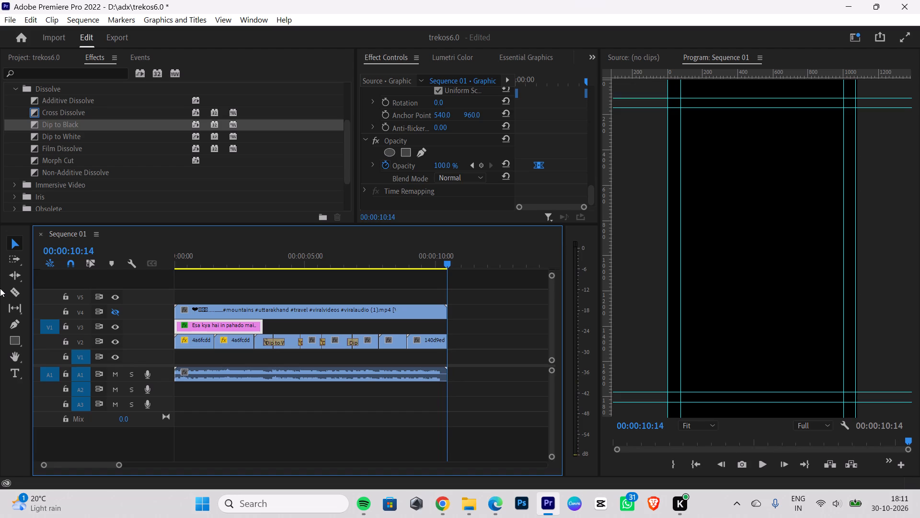
Save the trekos6.0 project.
key(ctrl+s)
key(ctrl+s)
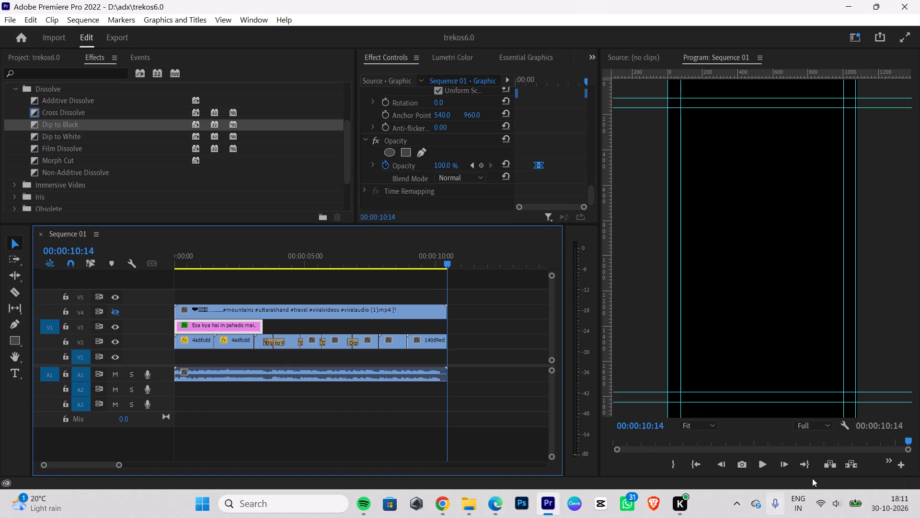
Lower the Windows display brightness to 0.
click(828, 497)
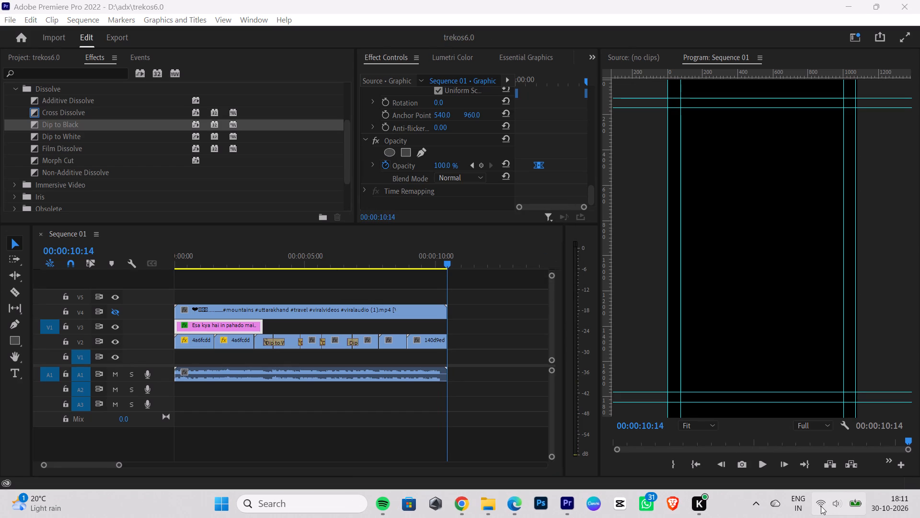
click(821, 506)
drag(781, 401, 674, 412)
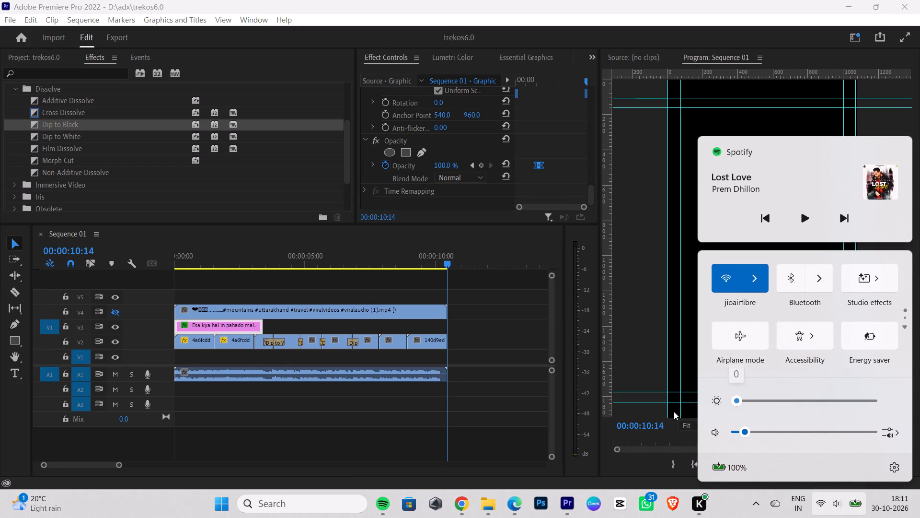
drag(674, 412, 662, 414)
Switch to Google Chrome and open the Instagram direct messages inbox in a new tab.
click(468, 500)
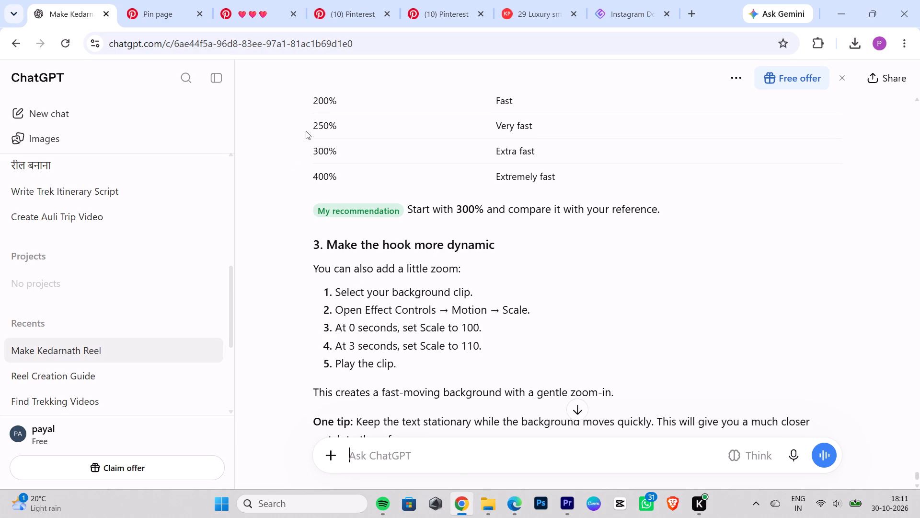
click(669, 15)
click(687, 11)
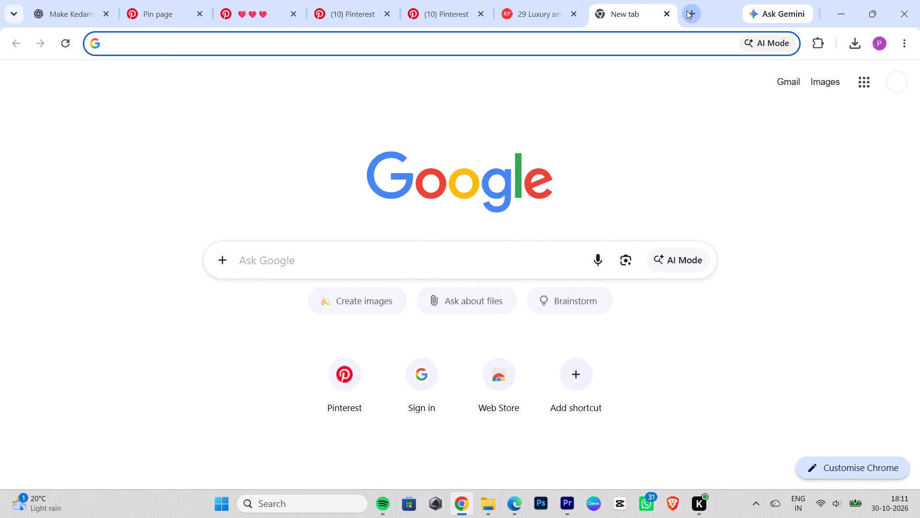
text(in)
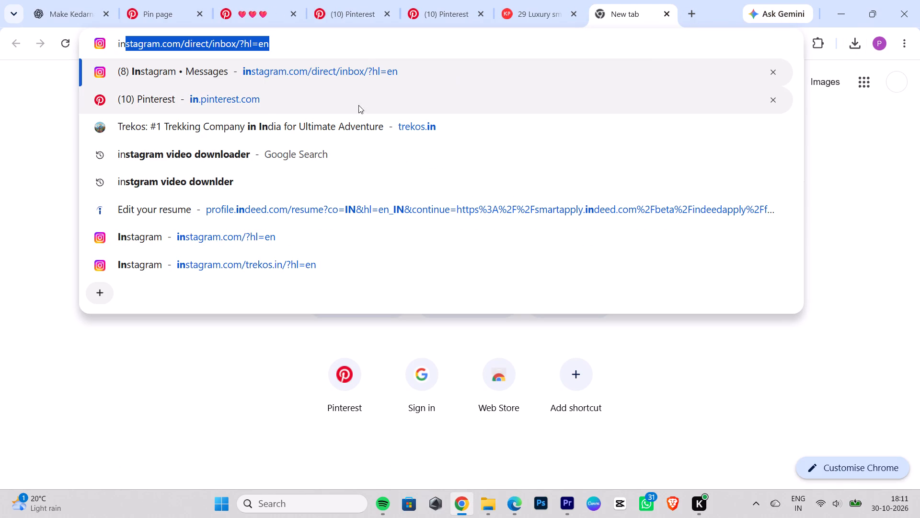
click(351, 66)
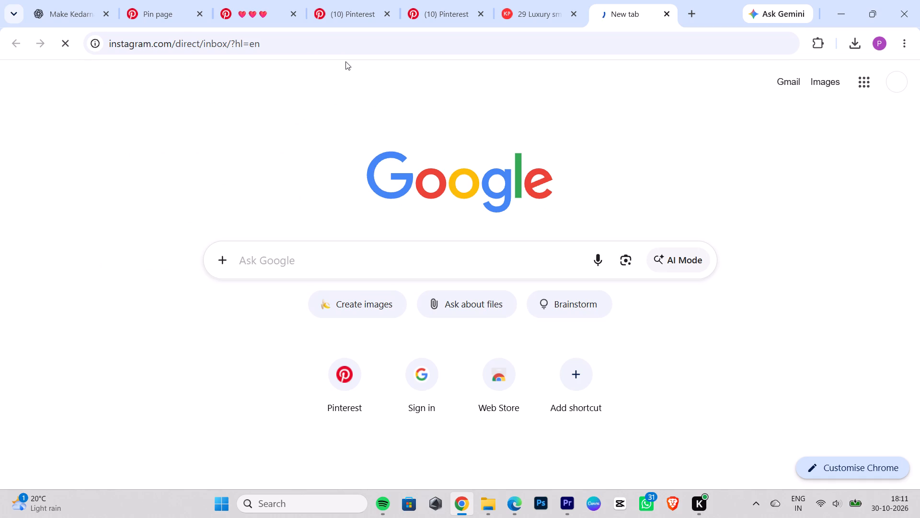